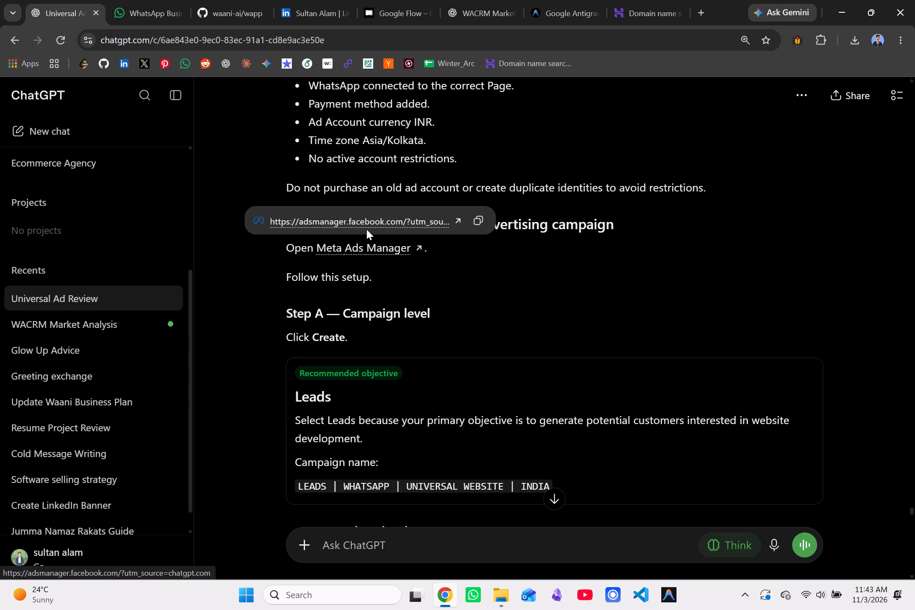
Open Meta Ads Manager from the link in the ChatGPT advertising campaign instructions.
left_click(369, 222)
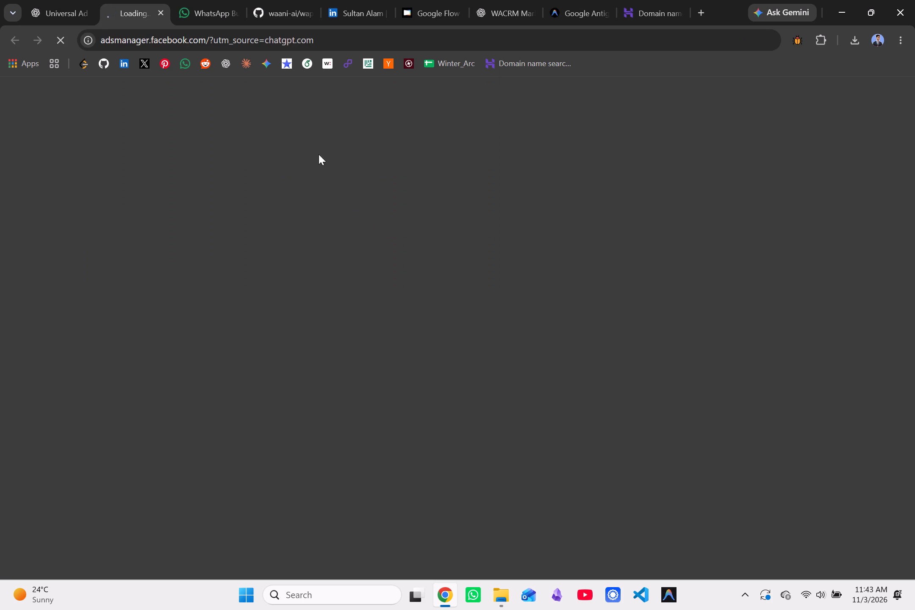
Close the waani-ai GitHub, LinkedIn profile and Google Antigravity browser tabs.
left_click(312, 11)
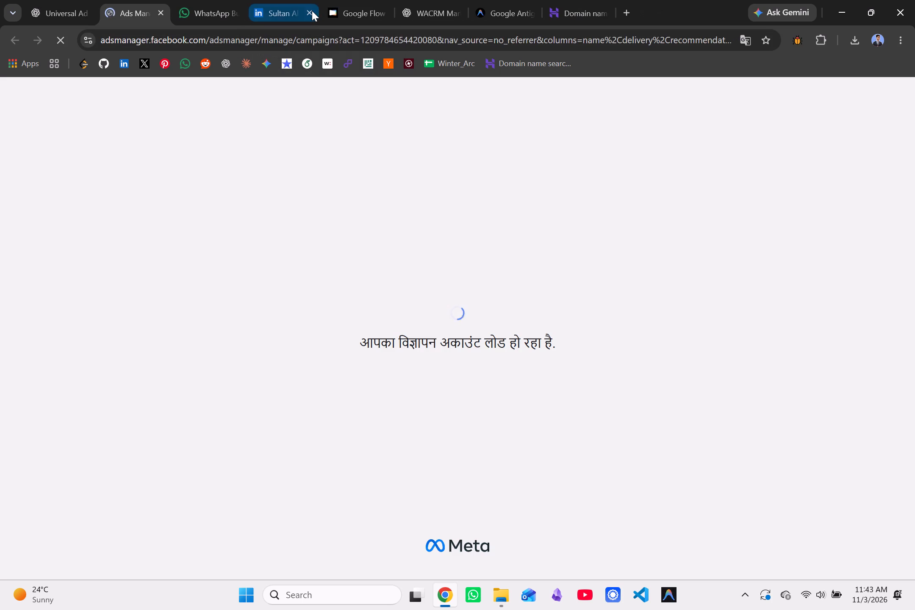
left_click(312, 11)
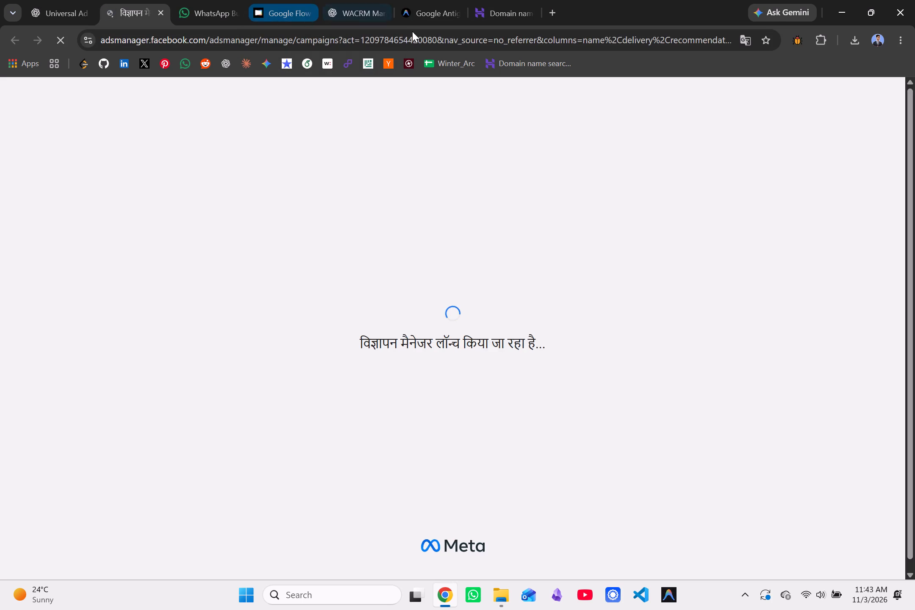
left_click(453, 14)
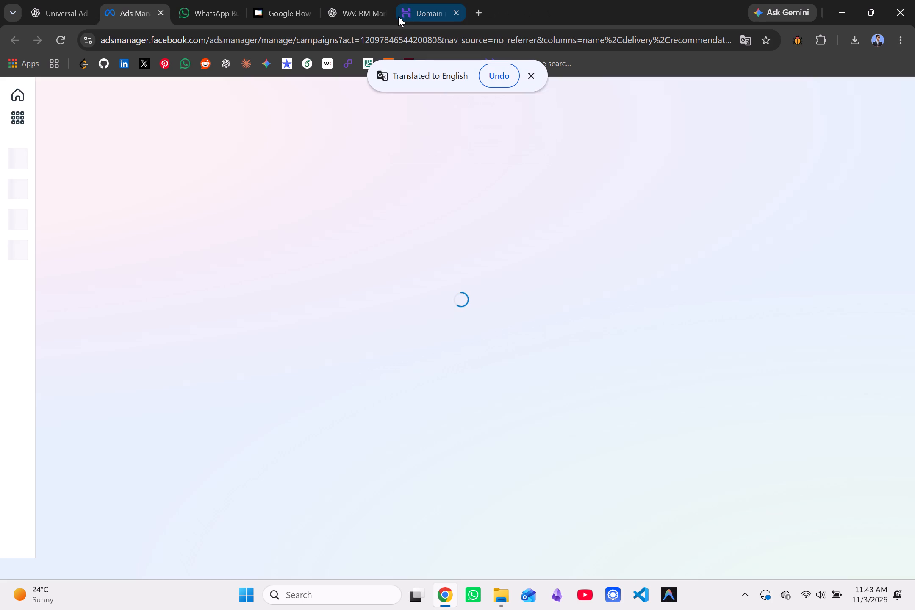
Create a new auction campaign in Meta Ads Manager with the Engagement objective and the Manual Engagement Campaigns setup.
left_click(180, 408)
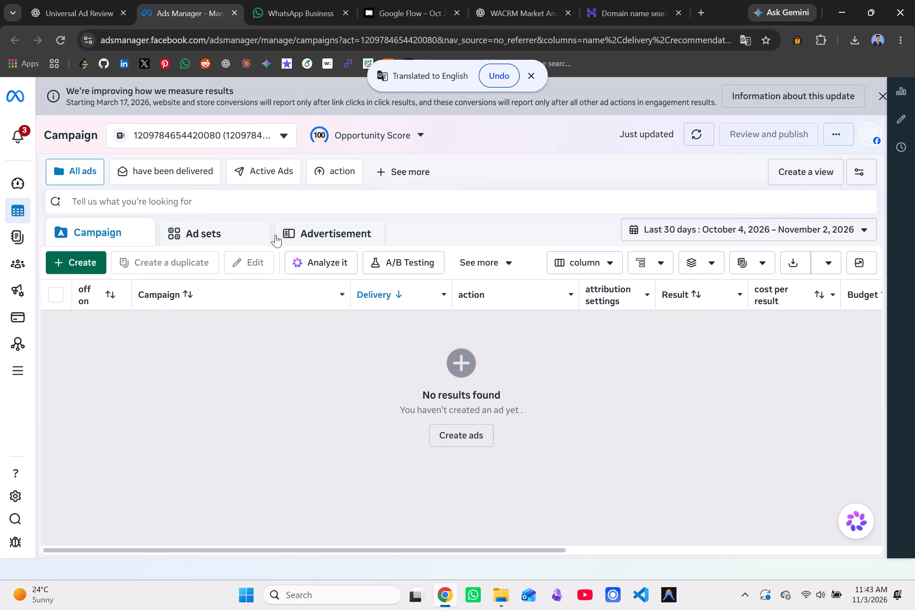
left_click(65, 261)
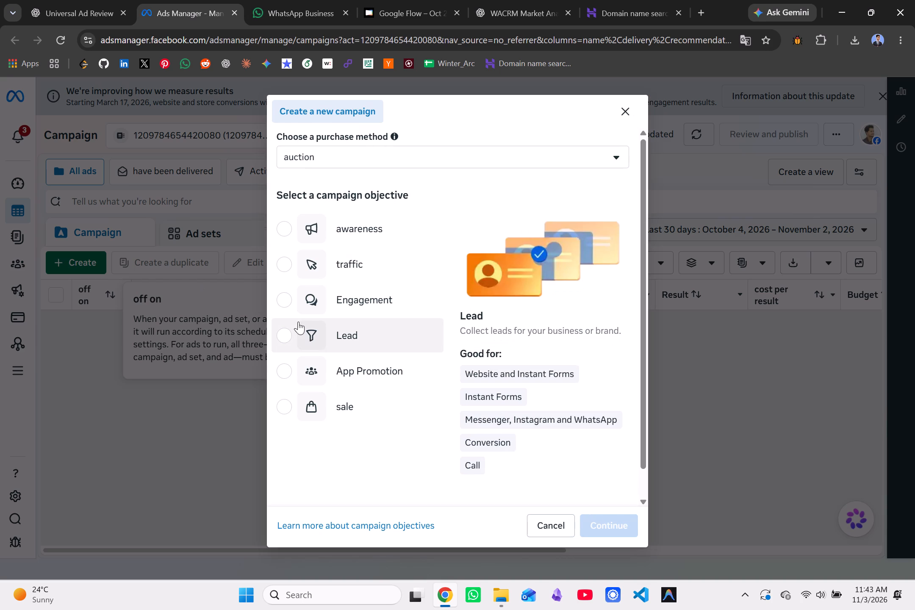
left_click(286, 302)
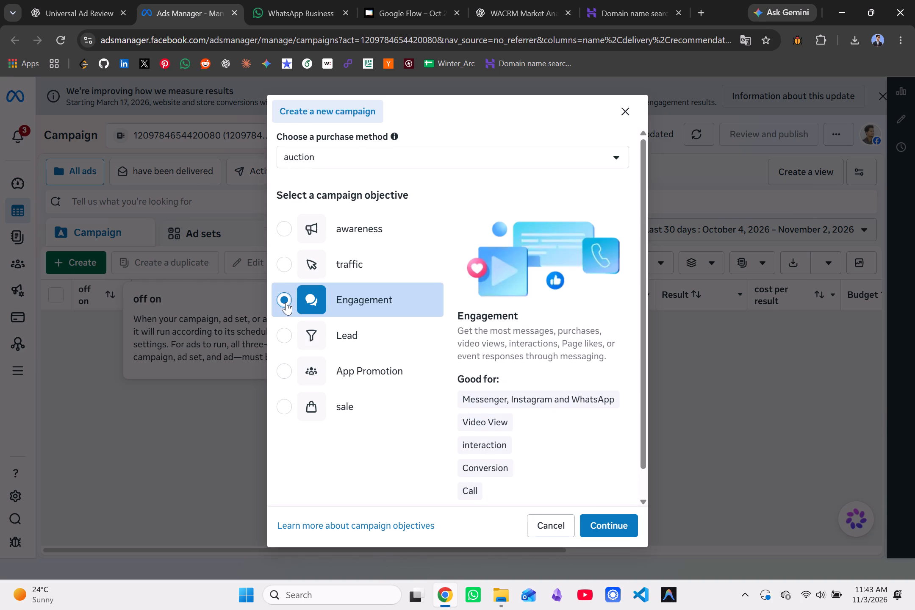
left_click(624, 527)
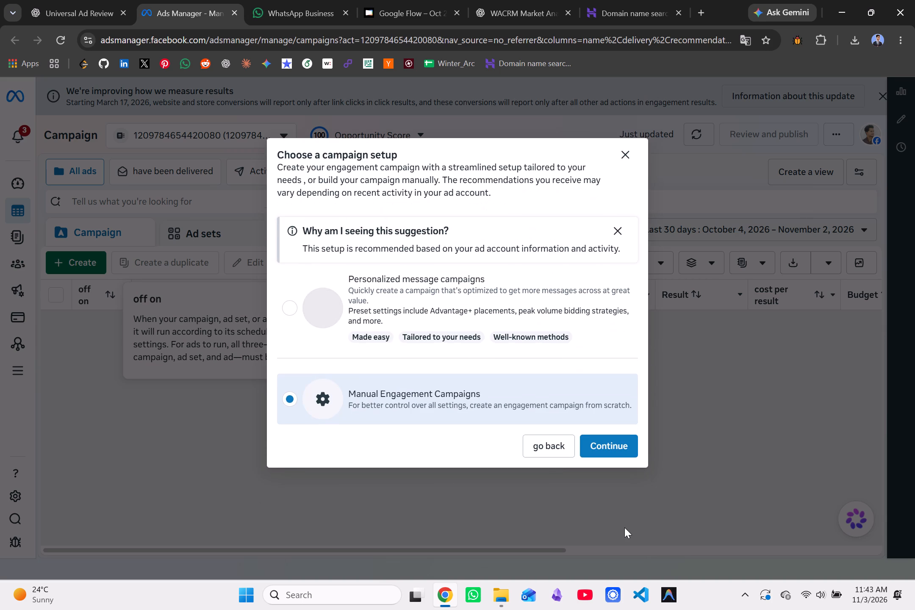
left_click(602, 449)
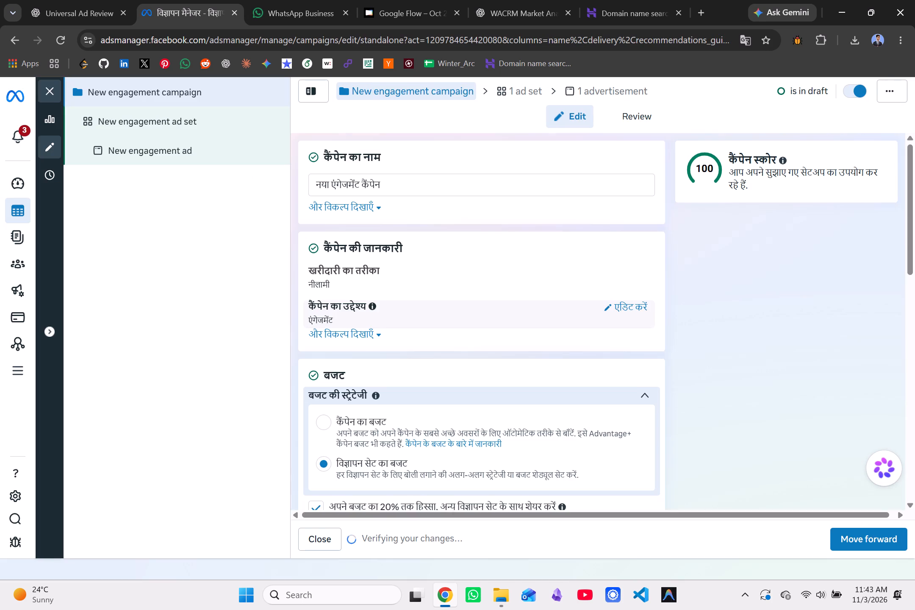
Clear the default name of the new engagement campaign.
triple_click(400, 183)
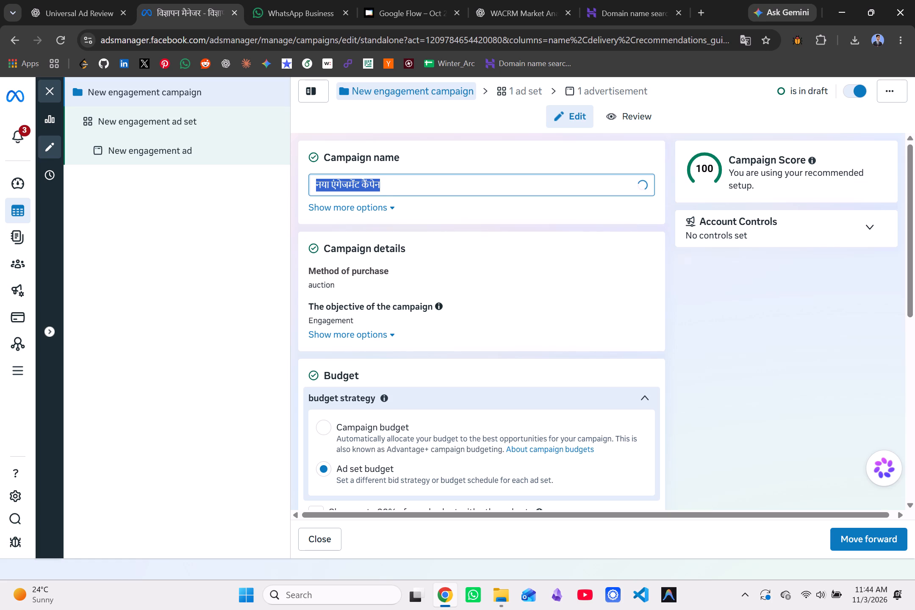
key("BackSpace")
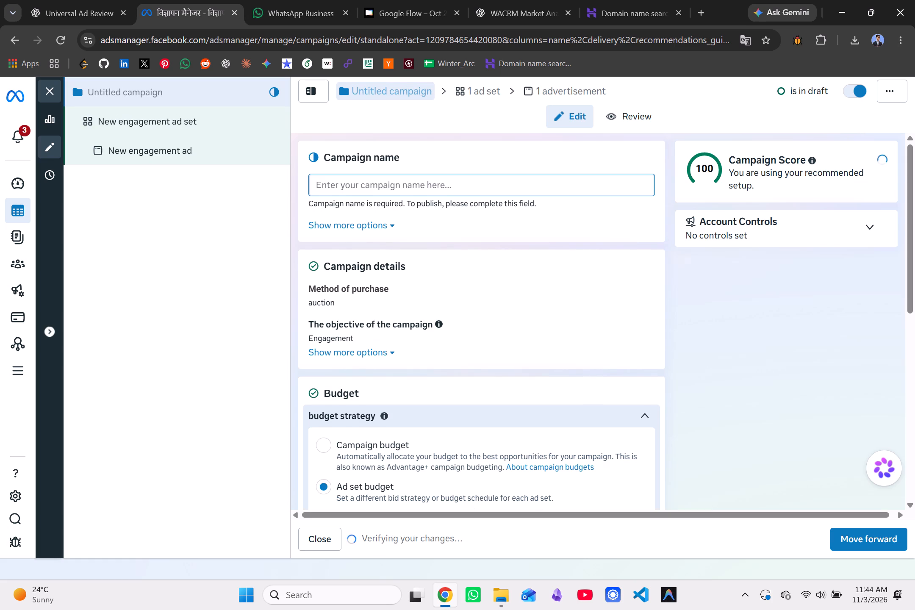
Name the campaign "leads", keep its other campaign-level settings, and move forward to the ad set.
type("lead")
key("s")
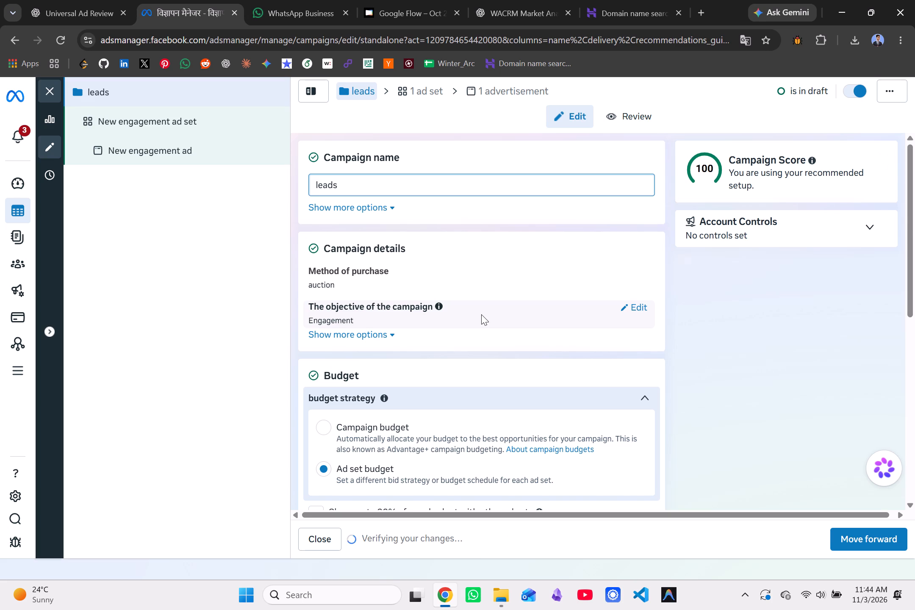
scroll(481, 314, "down", 2)
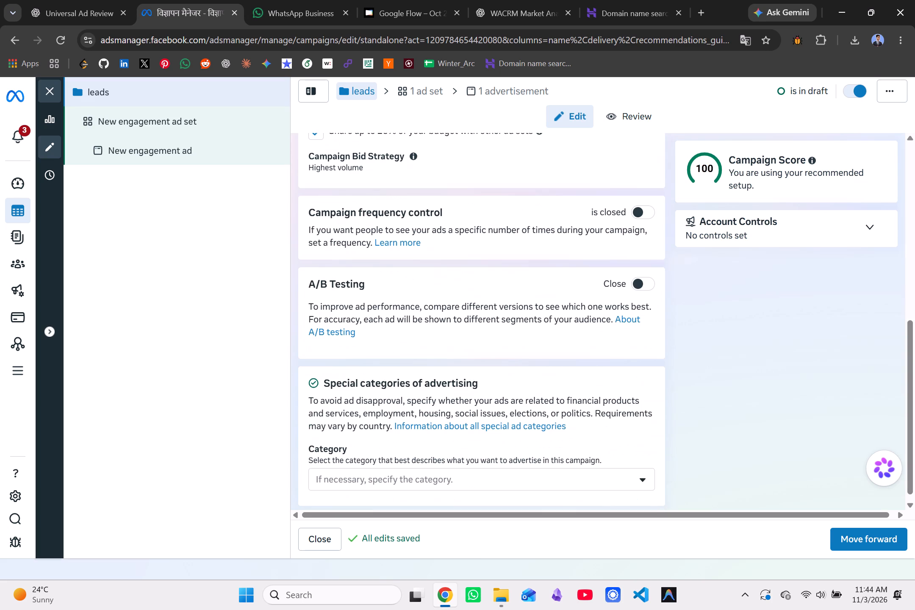
scroll(481, 314, "down", 4)
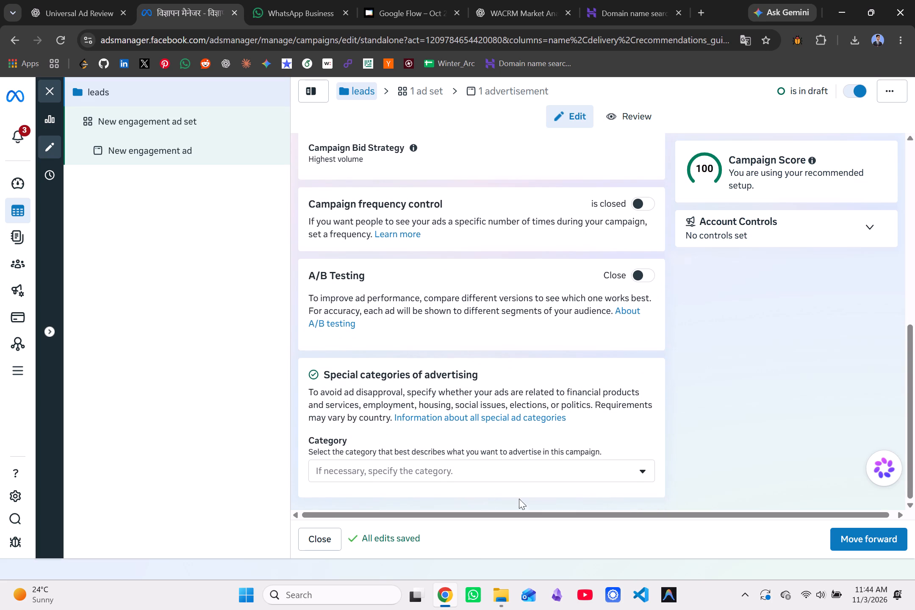
left_click(867, 539)
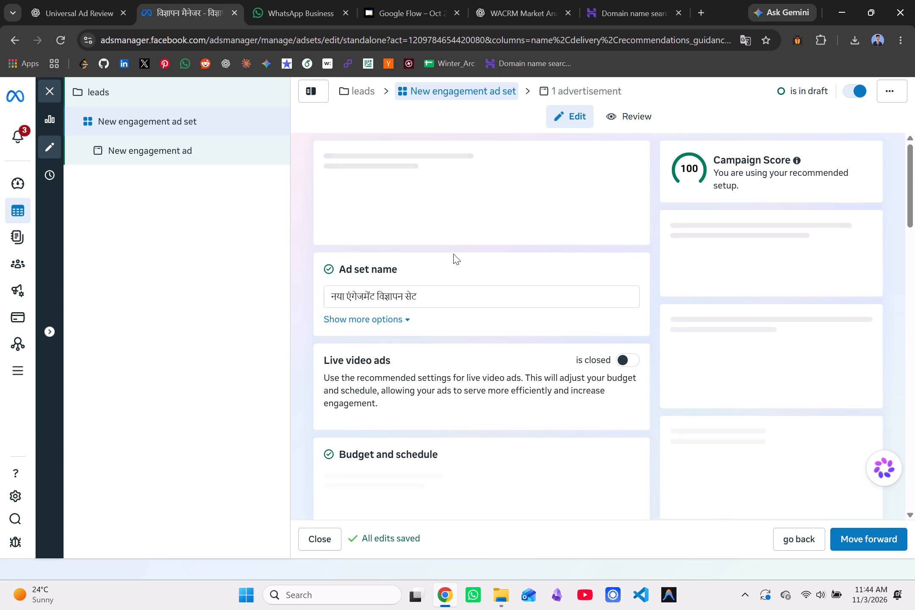
Rename the new engagement ad set as "leads-adset".
triple_click(433, 177)
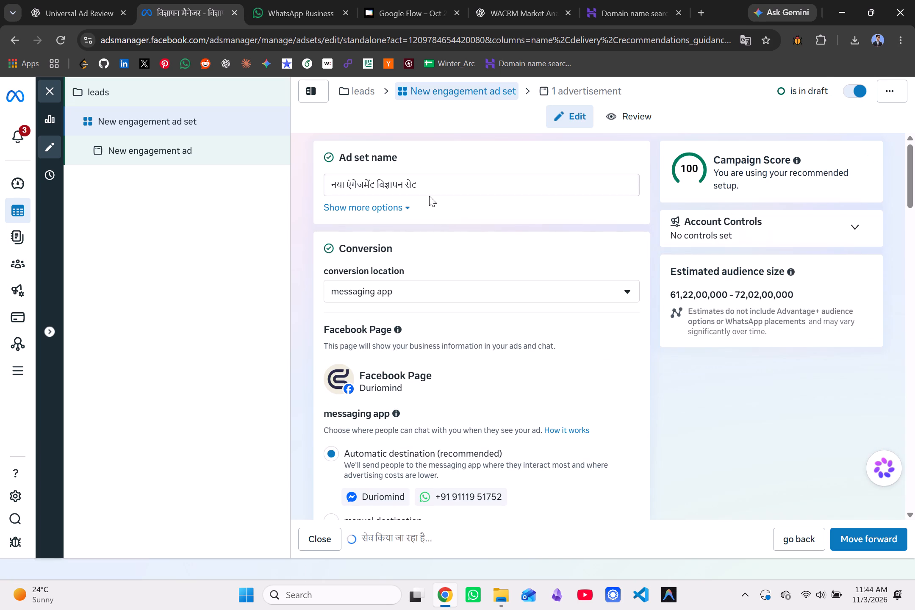
triple_click(430, 184)
key("BackSpace")
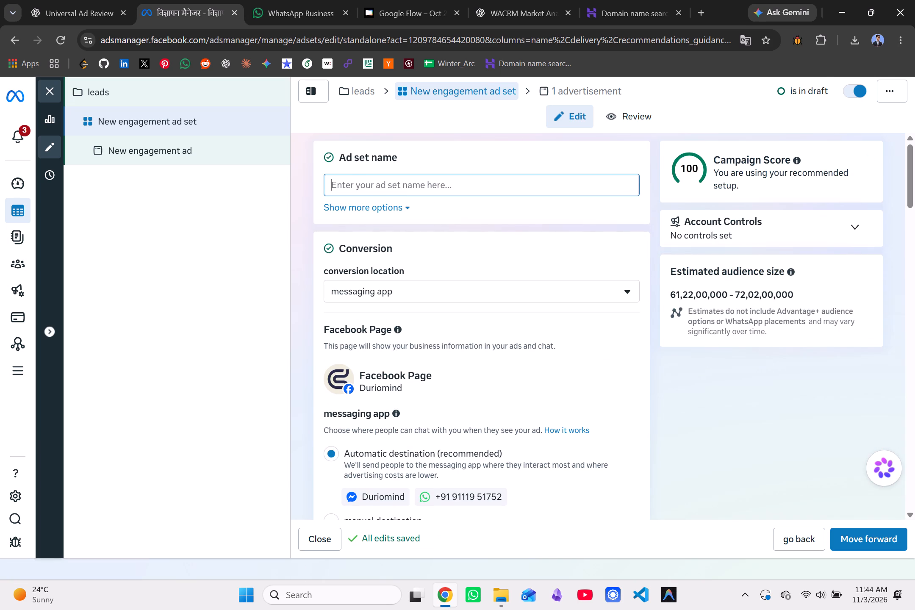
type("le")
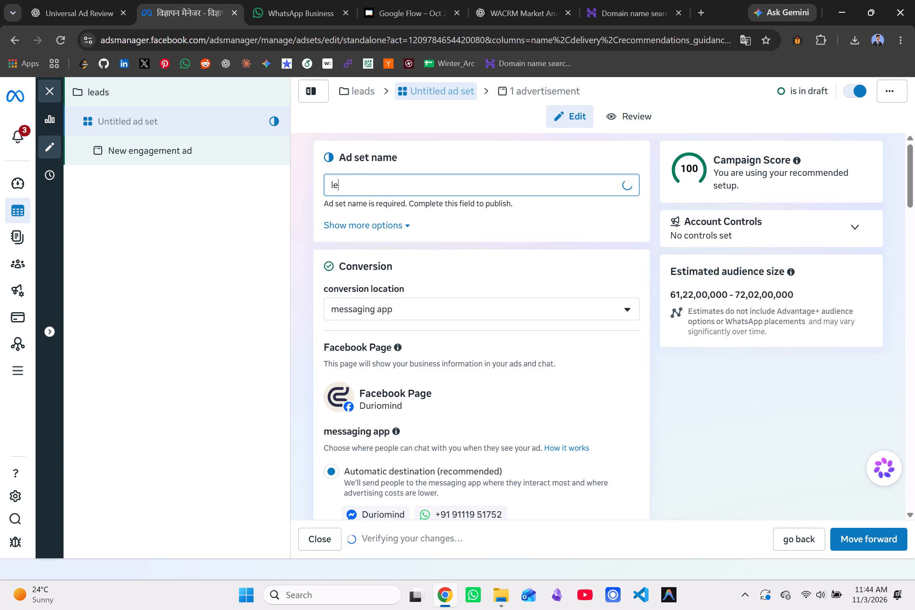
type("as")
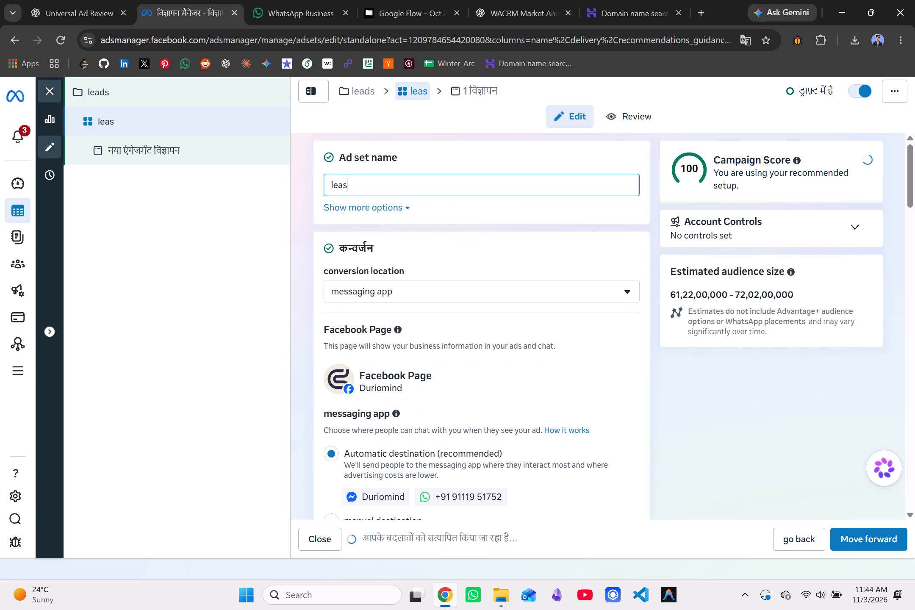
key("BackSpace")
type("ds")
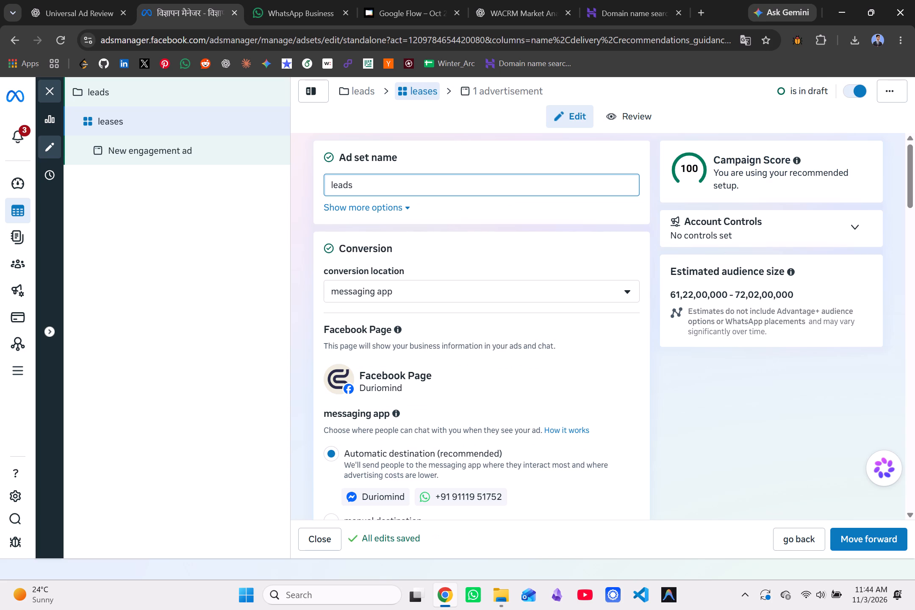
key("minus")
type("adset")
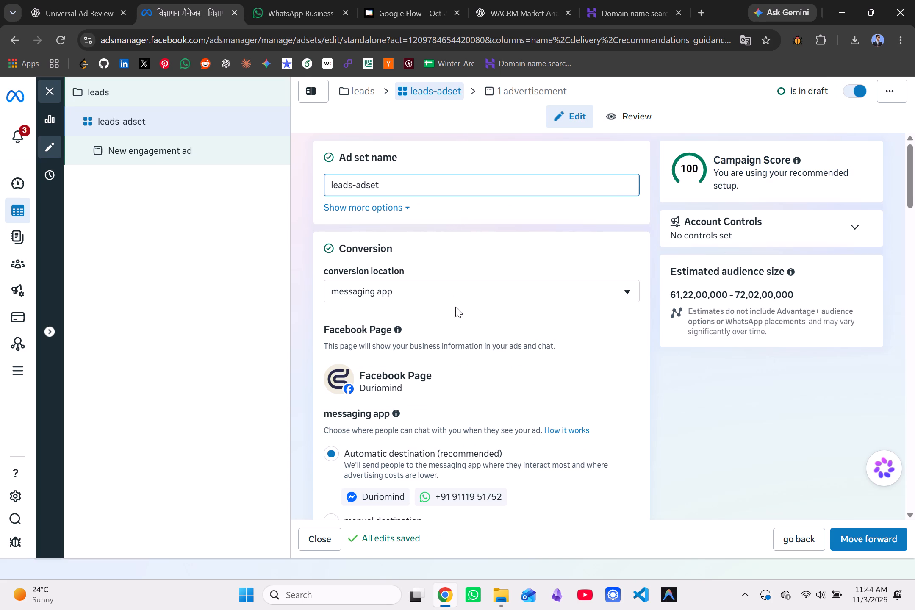
Set the ad set's messaging app choice to manual destination.
scroll(434, 302, "down", 1)
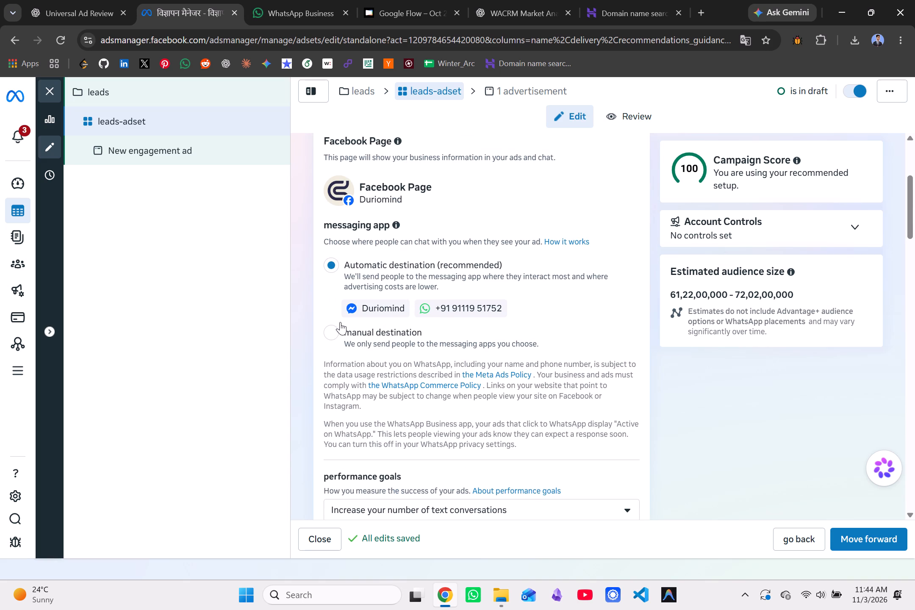
left_click(332, 335)
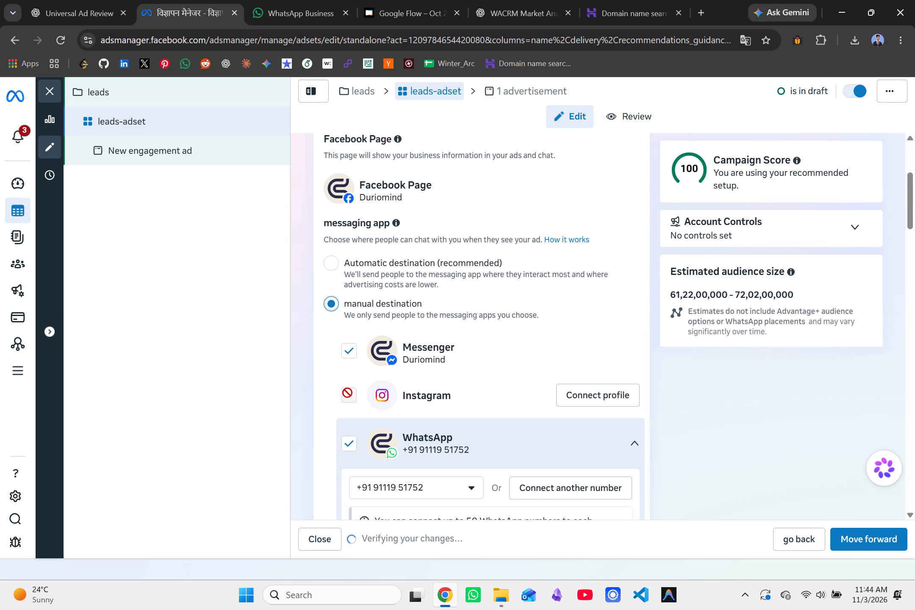
Connect the duriomind Instagram profile to the Duriomind Facebook Page as a messaging destination, leaving inbox access to Instagram messages off.
left_click(583, 397)
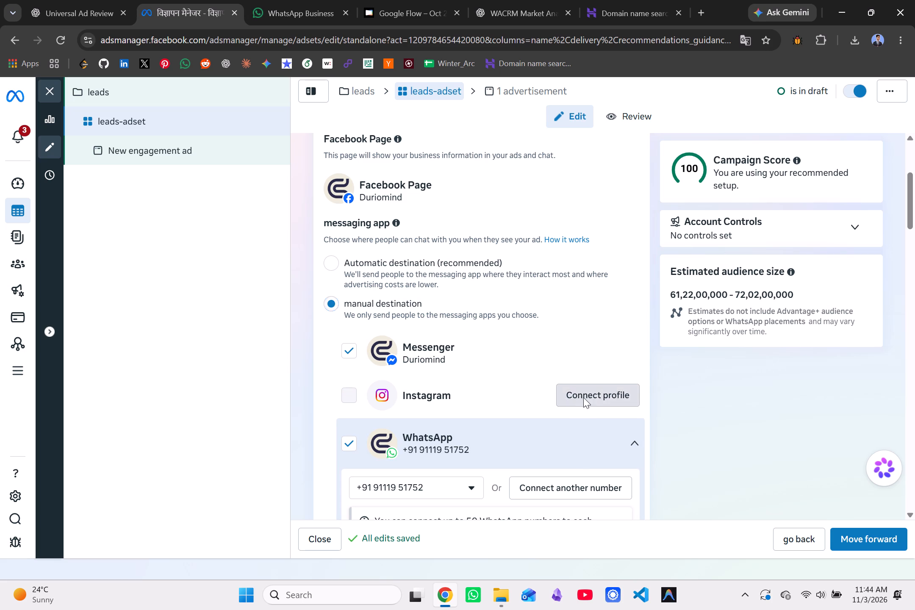
left_click(536, 327)
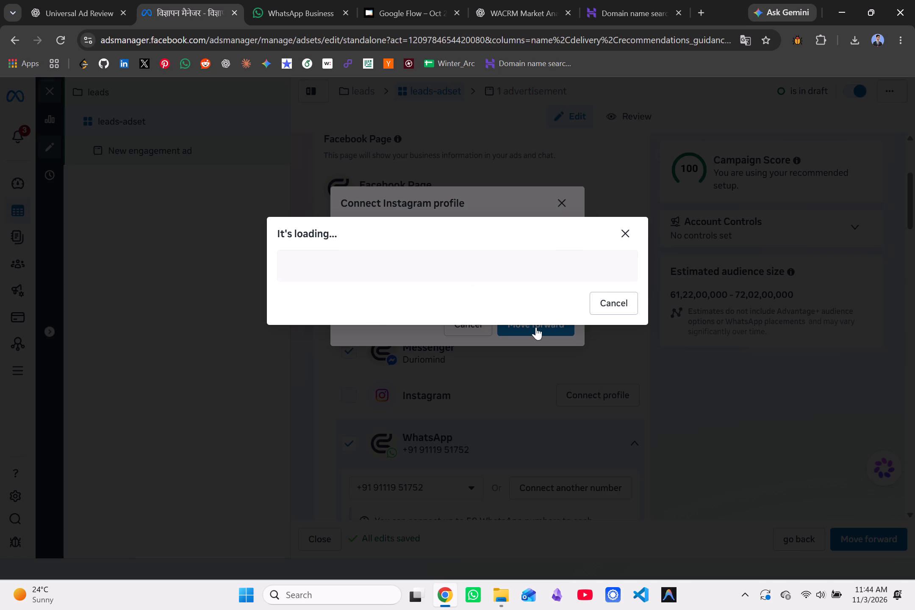
scroll(475, 346, "down", 3)
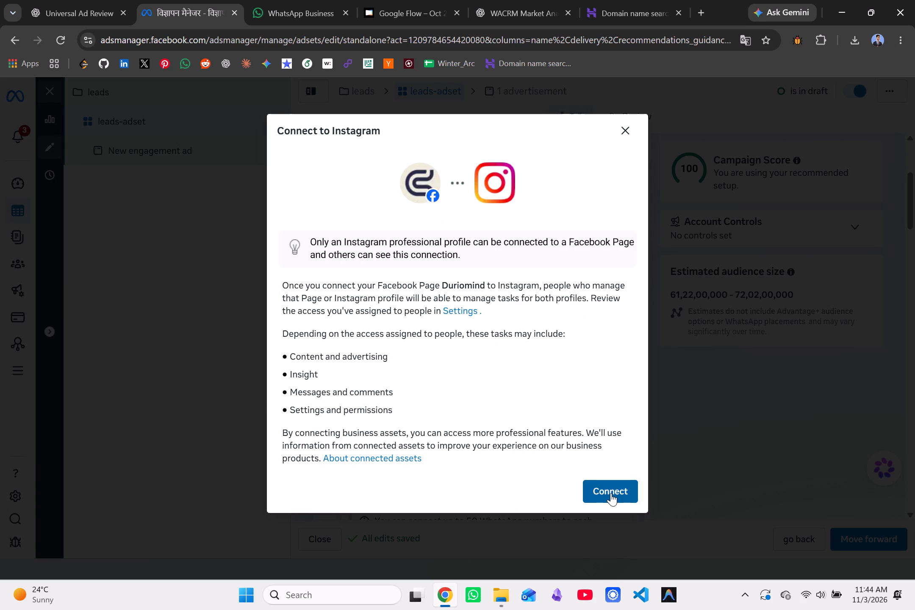
left_click(611, 493)
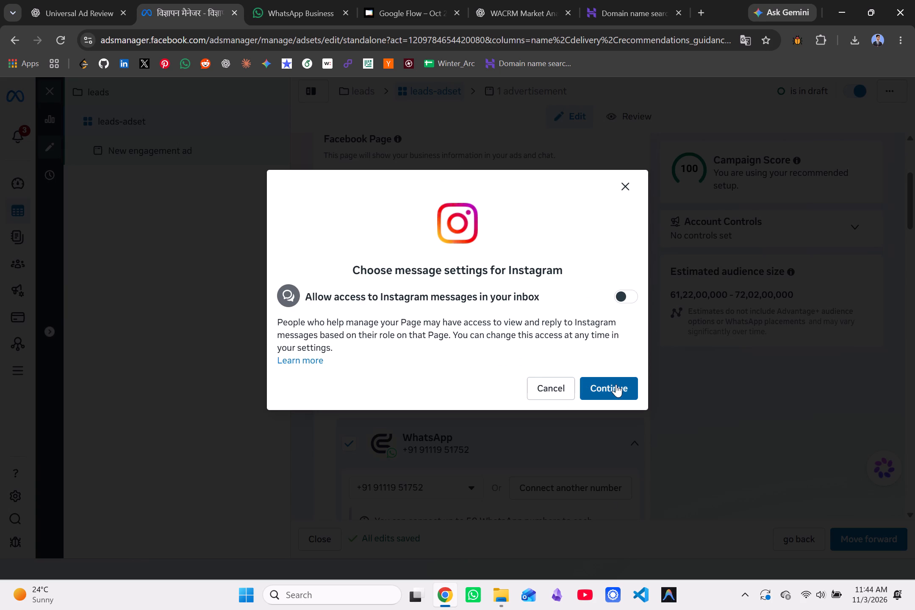
left_click(616, 384)
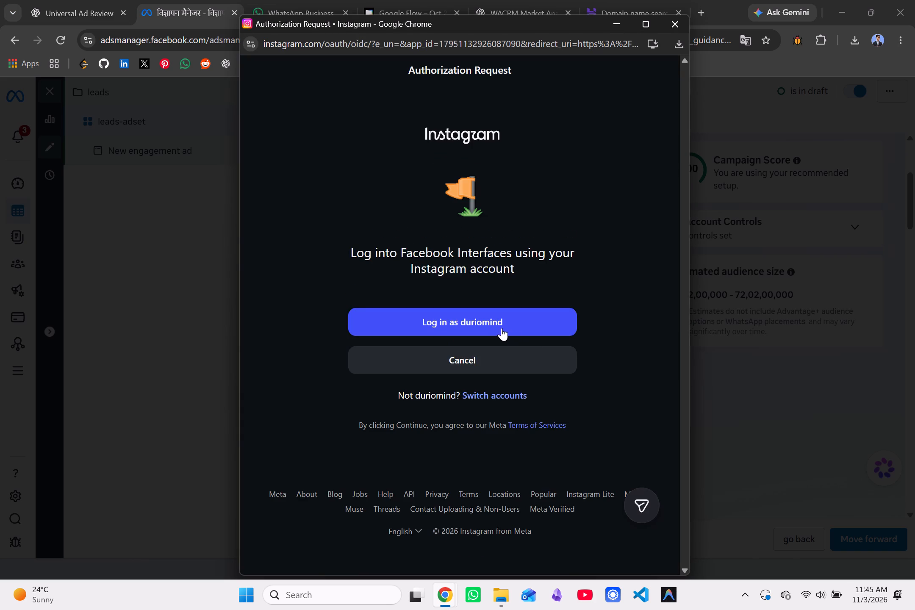
left_click(502, 328)
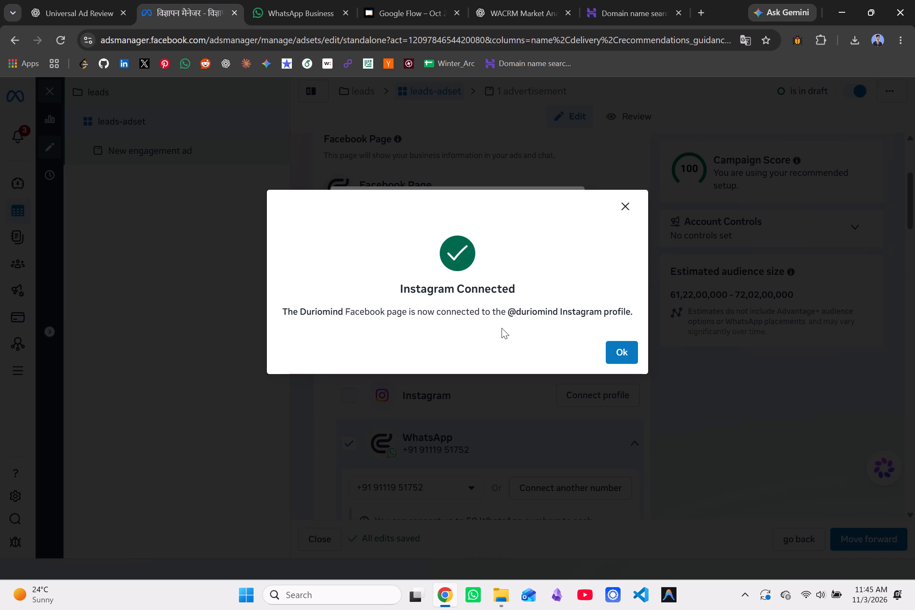
left_click(615, 343)
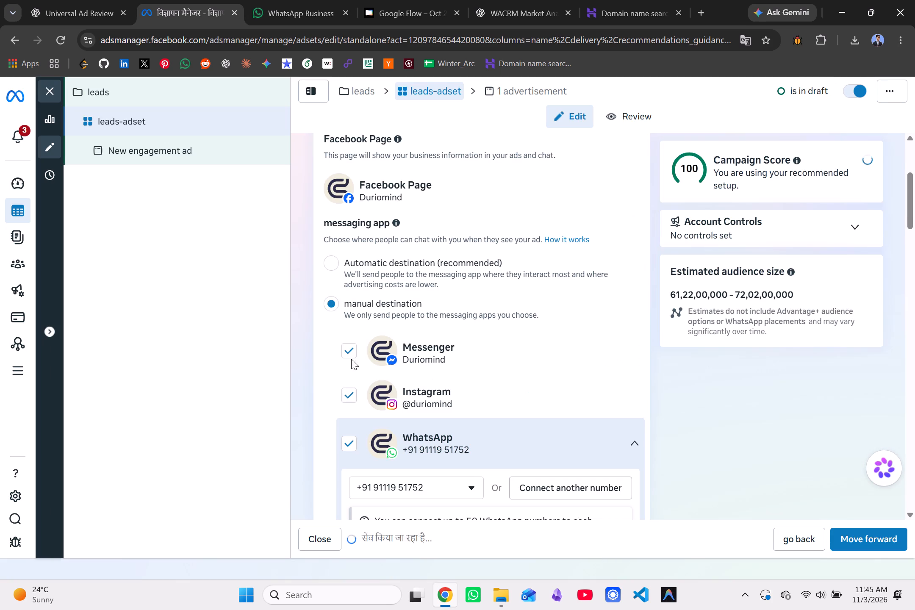
Exclude Messenger from the ad set's manual messaging destinations.
left_click(345, 348)
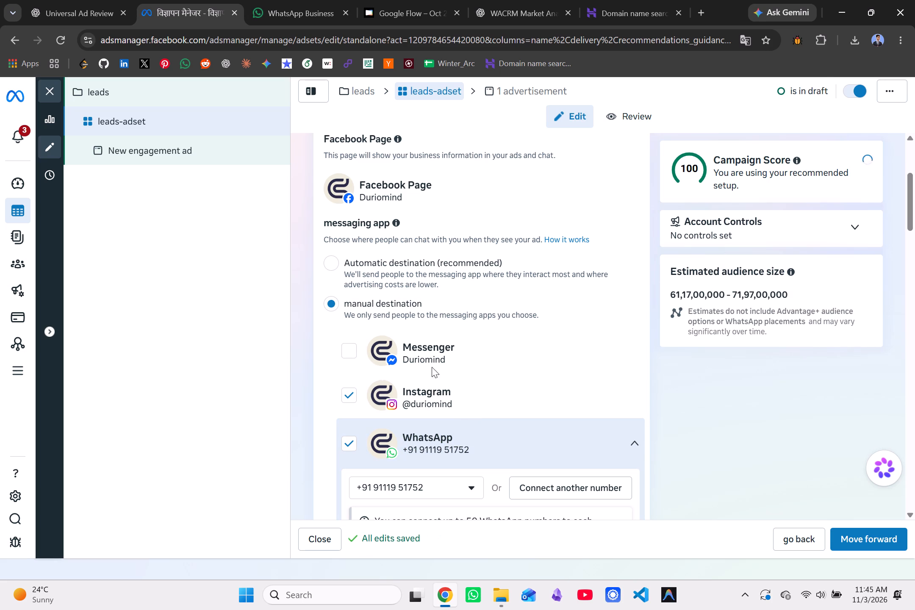
Open the ad set's daily budget amount for editing in Budget and schedule.
scroll(496, 318, "down", 1)
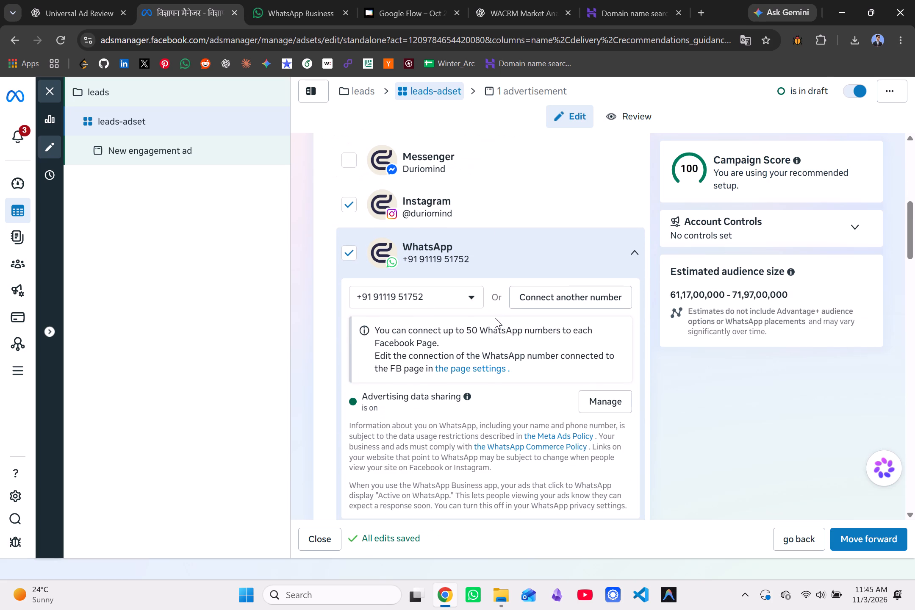
scroll(489, 316, "down", 1)
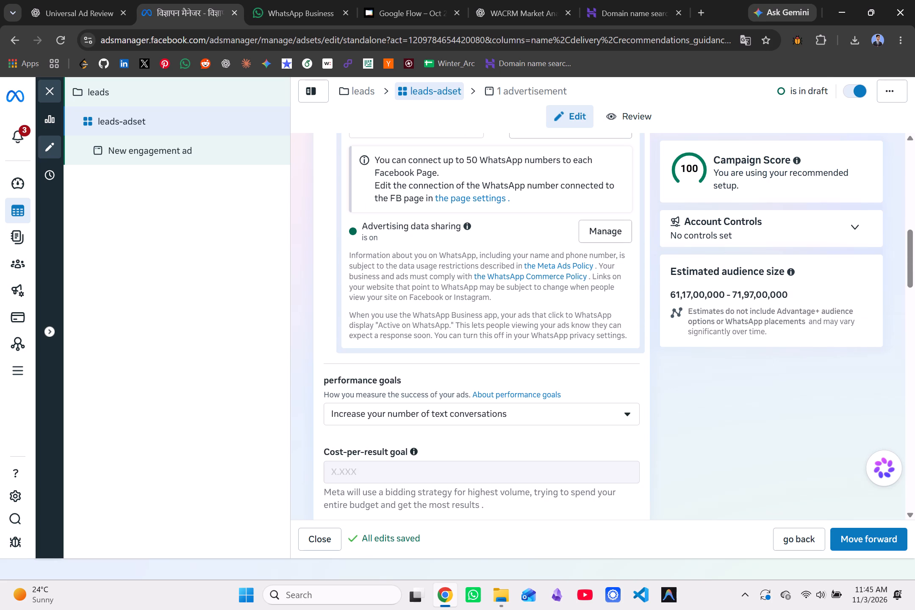
scroll(488, 316, "down", 1)
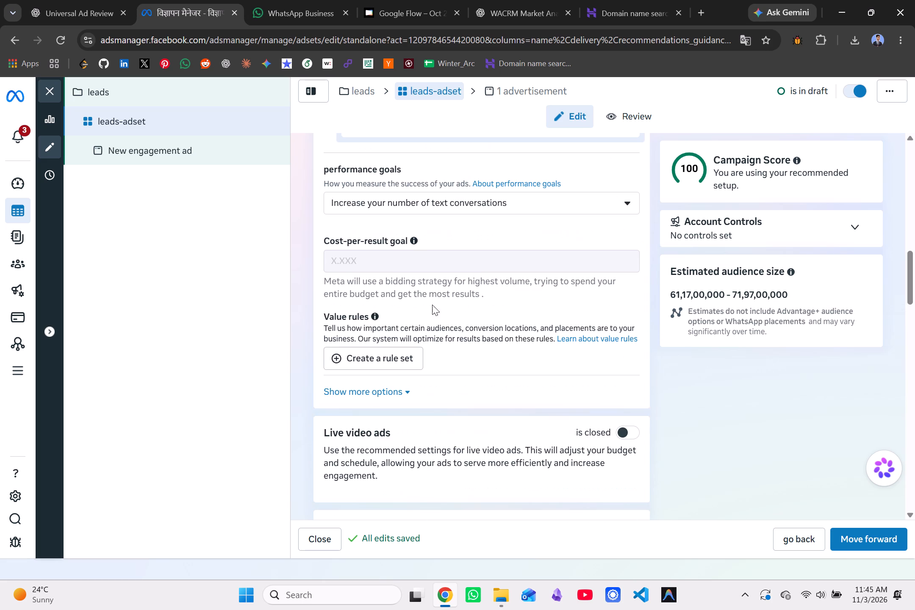
scroll(386, 295, "down", 1)
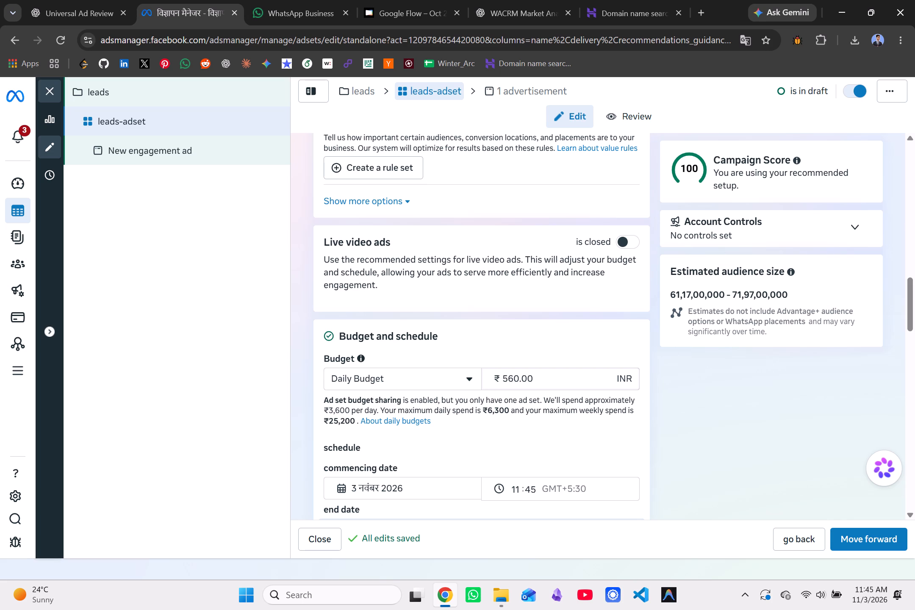
left_click(512, 378)
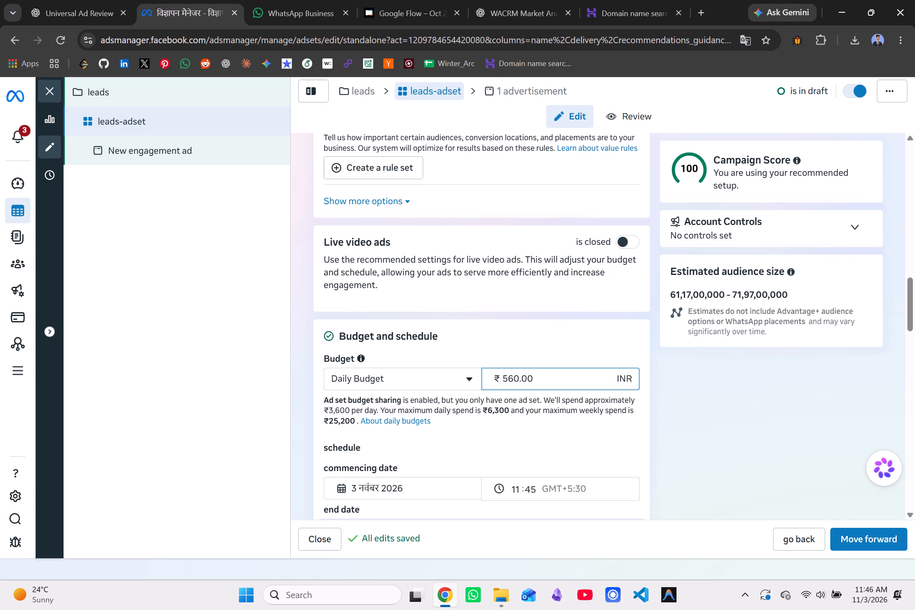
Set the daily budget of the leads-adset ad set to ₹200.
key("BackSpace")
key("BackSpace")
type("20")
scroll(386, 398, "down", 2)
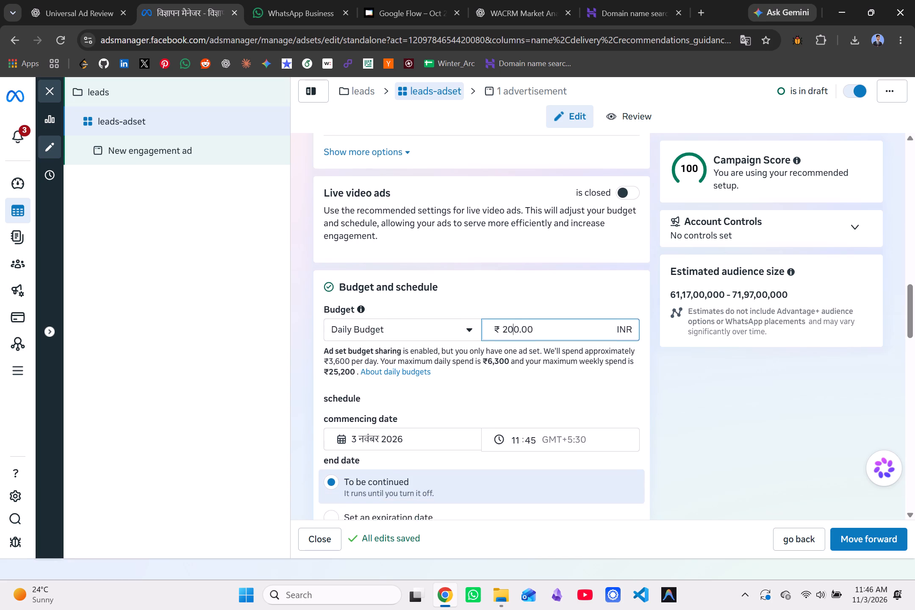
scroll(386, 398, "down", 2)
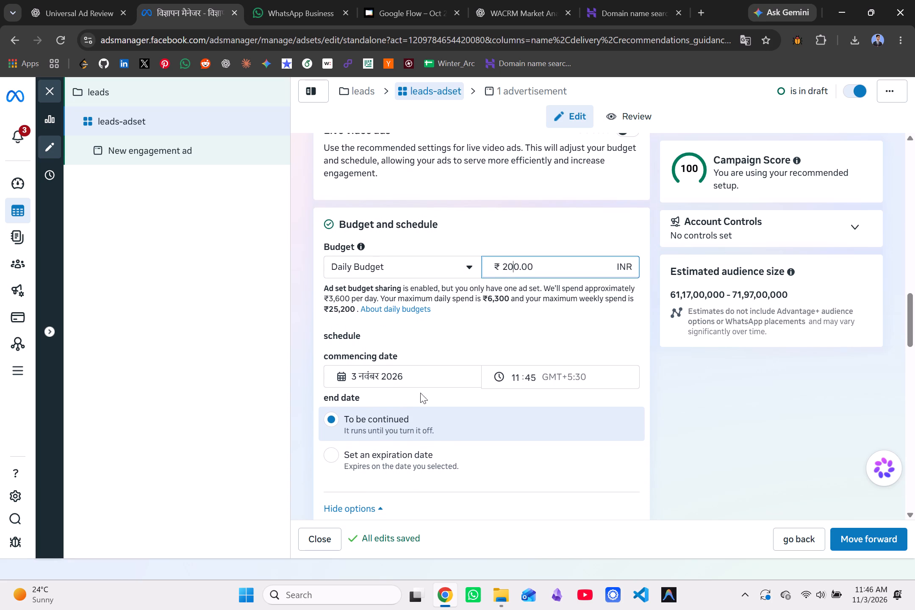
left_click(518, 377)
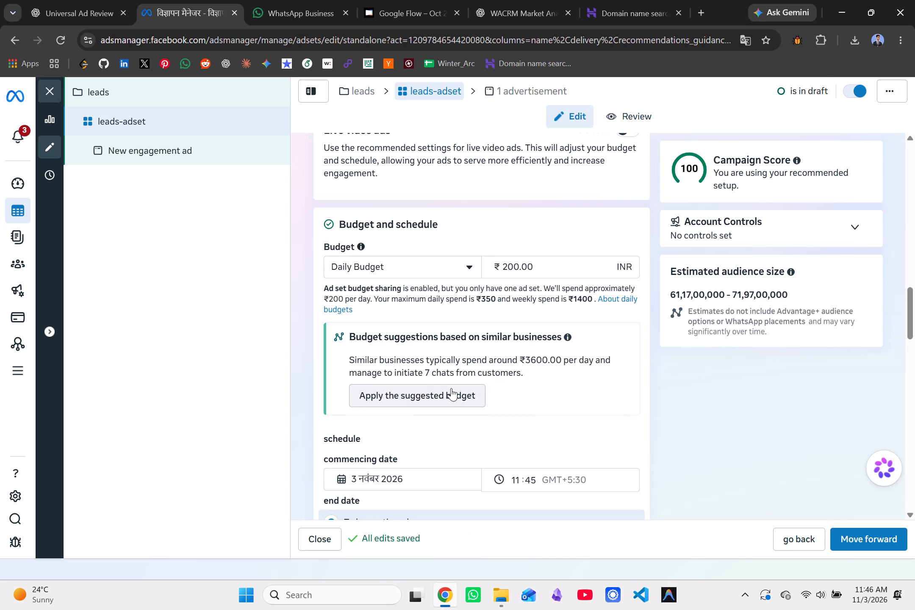
Apply the suggested daily budget of ₹3,600 to the leads-adset ad set.
left_click(394, 395)
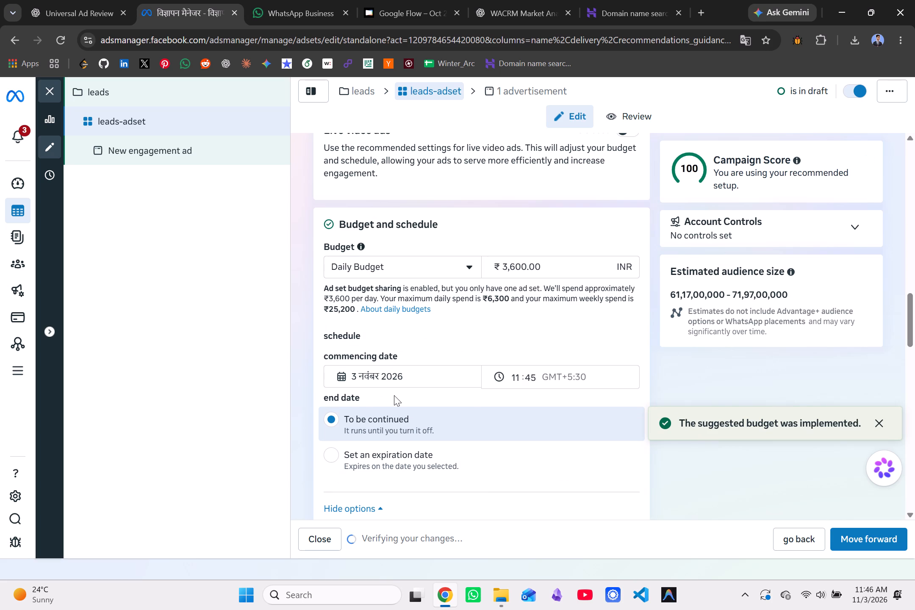
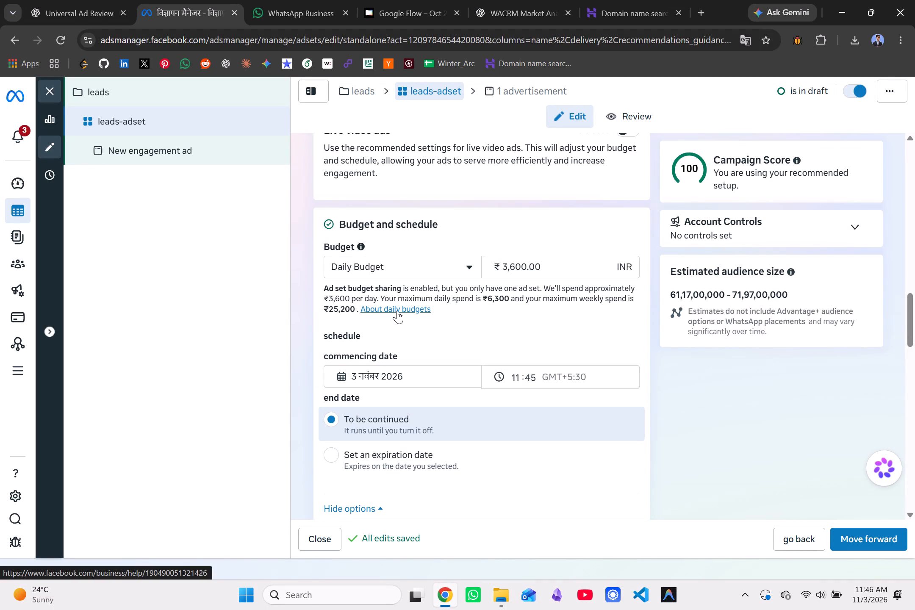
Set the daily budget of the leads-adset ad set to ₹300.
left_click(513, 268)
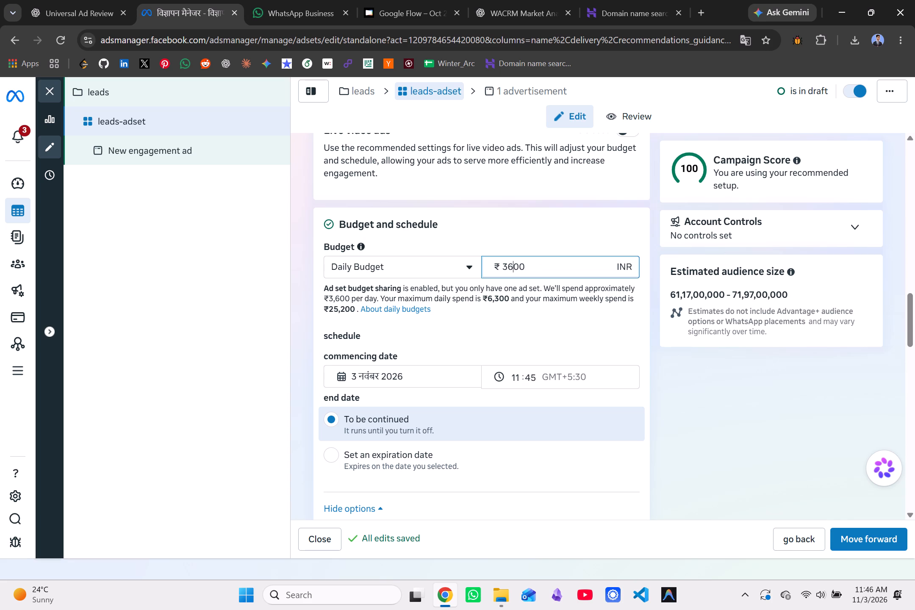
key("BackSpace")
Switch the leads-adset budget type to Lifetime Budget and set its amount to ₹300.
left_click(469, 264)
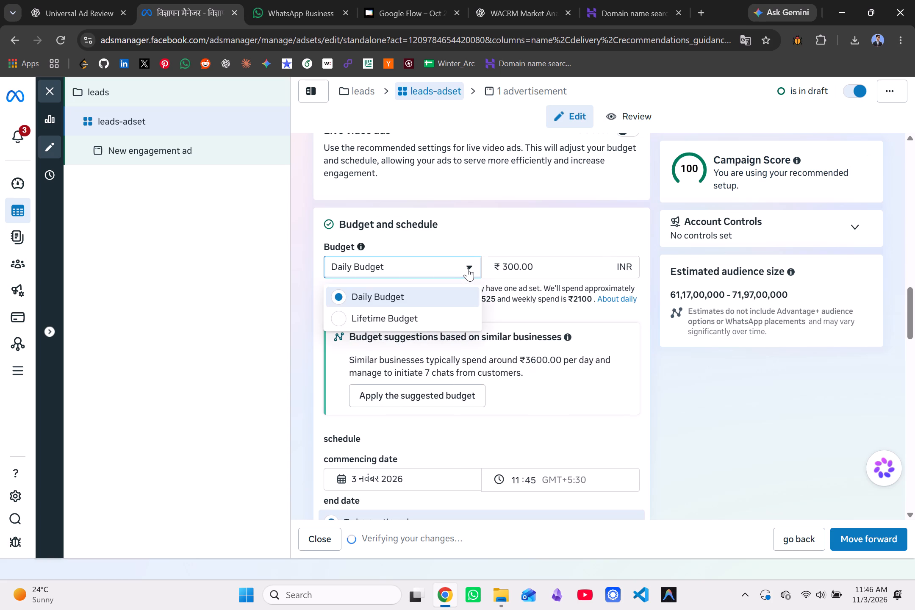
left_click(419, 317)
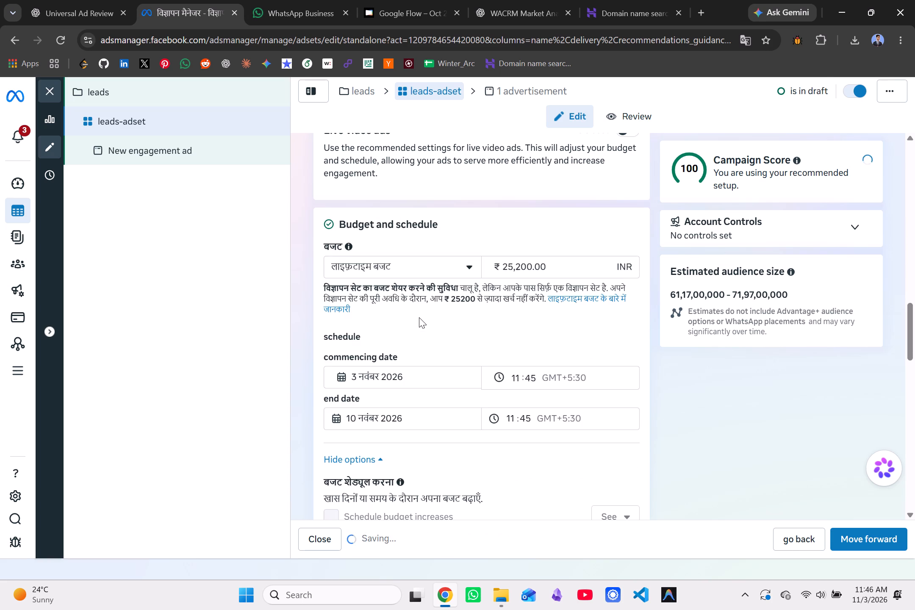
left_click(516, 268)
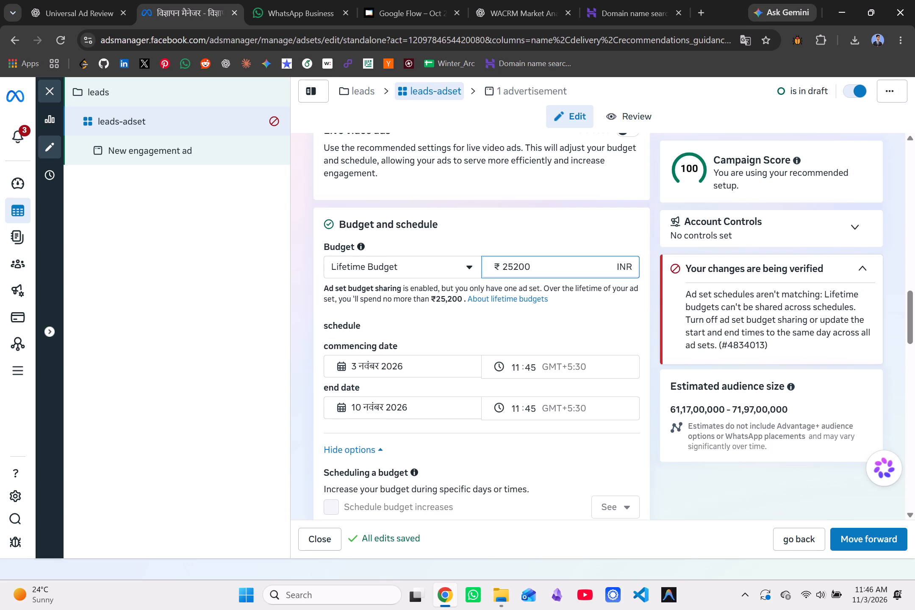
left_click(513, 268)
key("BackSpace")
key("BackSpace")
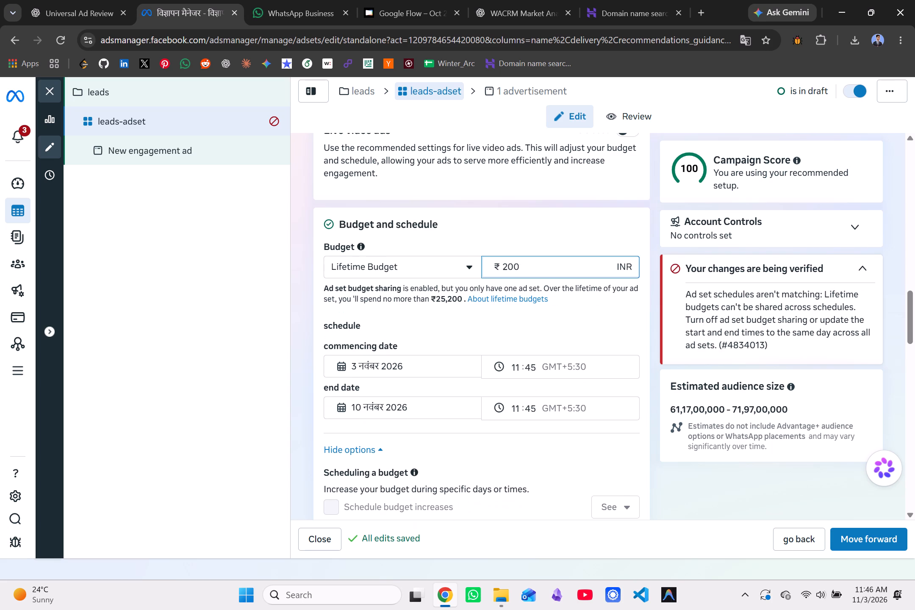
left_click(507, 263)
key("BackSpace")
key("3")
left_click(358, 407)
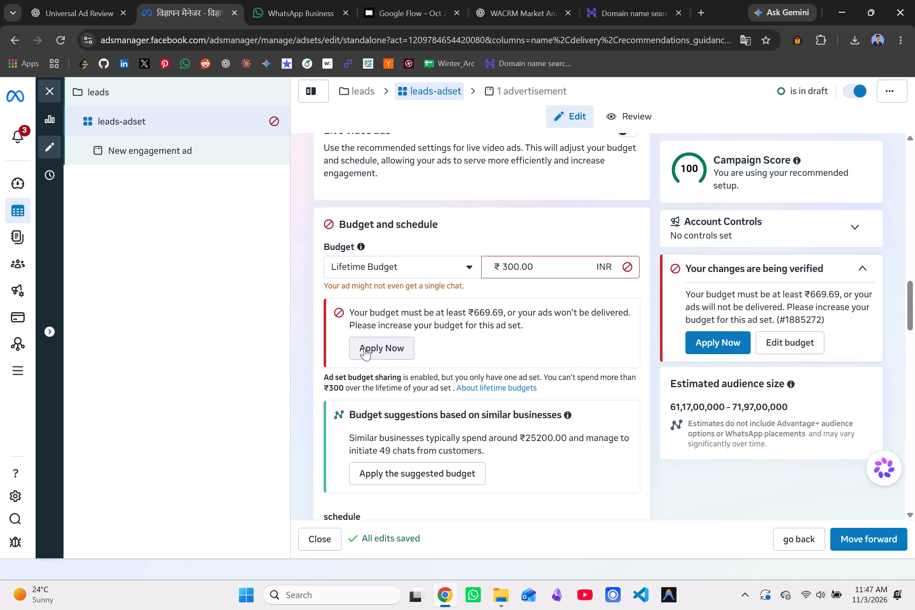
Set the start time on the ad set's commencing date to 01:45.
scroll(382, 355, "down", 1)
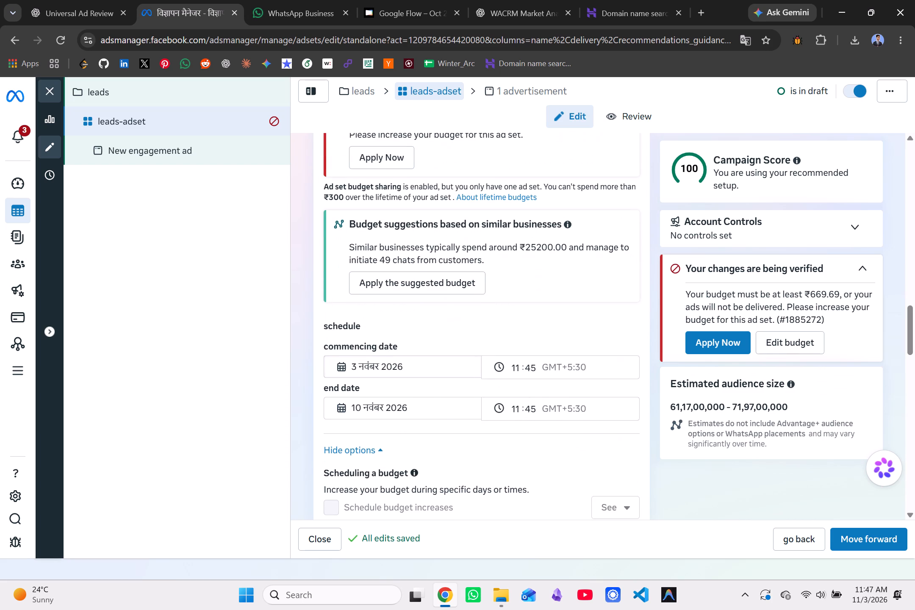
left_click(521, 368)
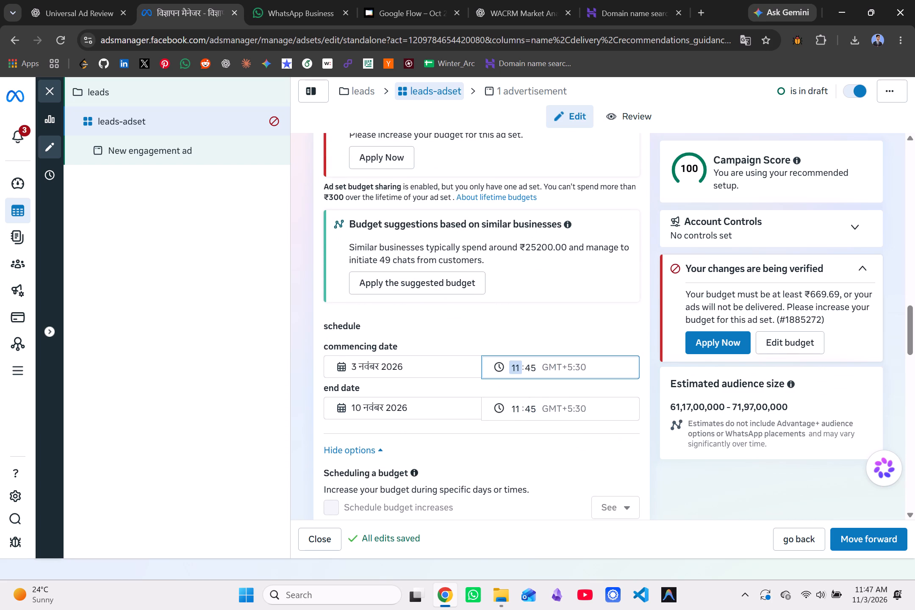
key("BackSpace")
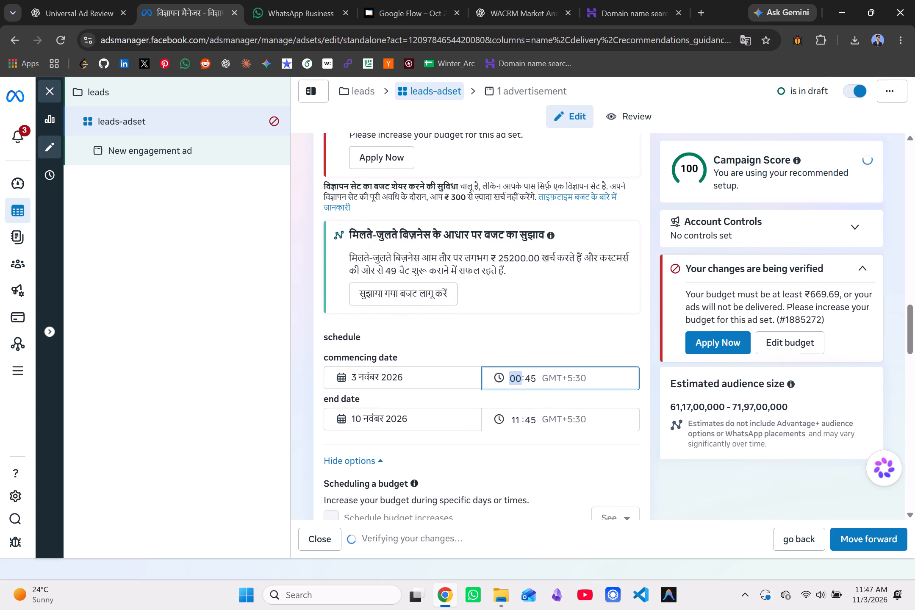
key("1")
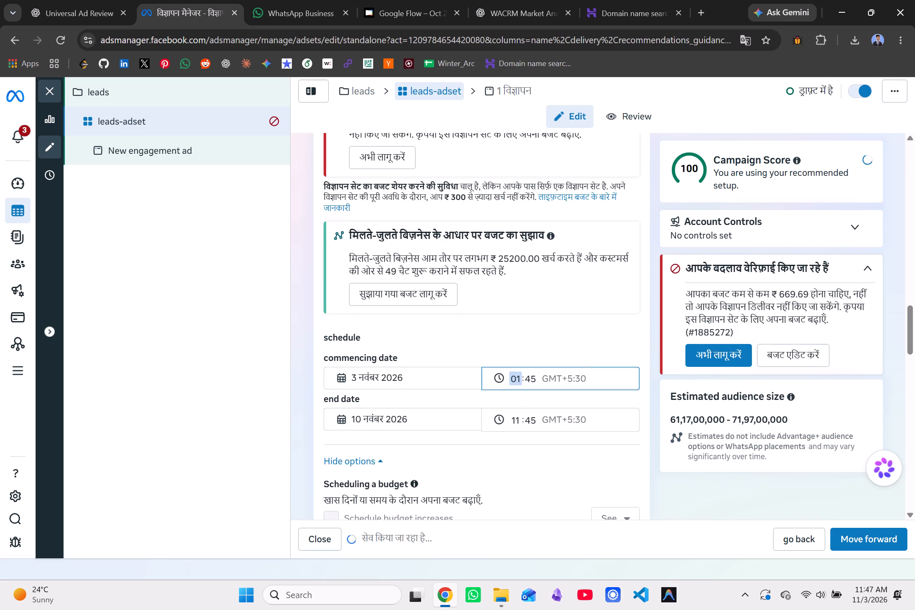
left_click(440, 342)
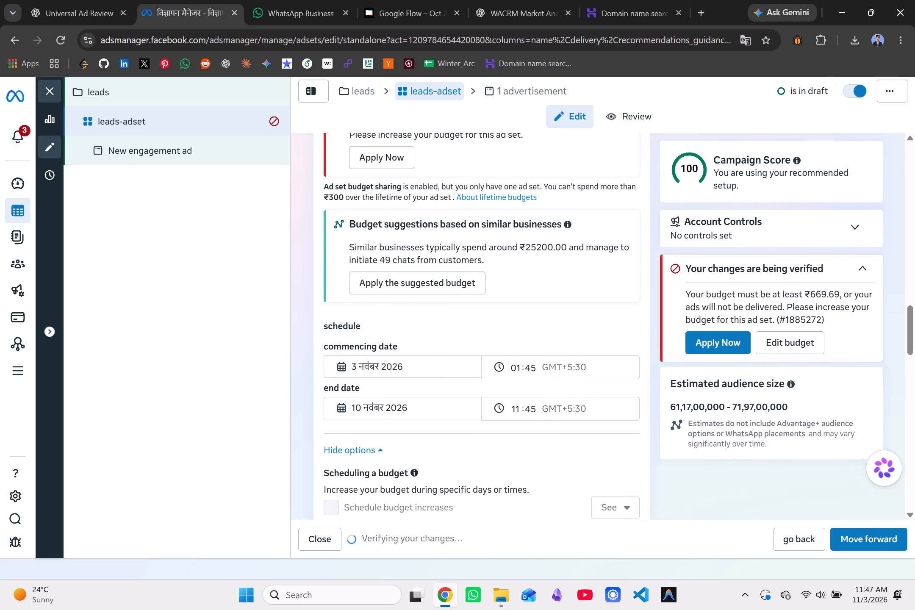
Set the ad set's end date to 5 November 2026.
left_click(363, 408)
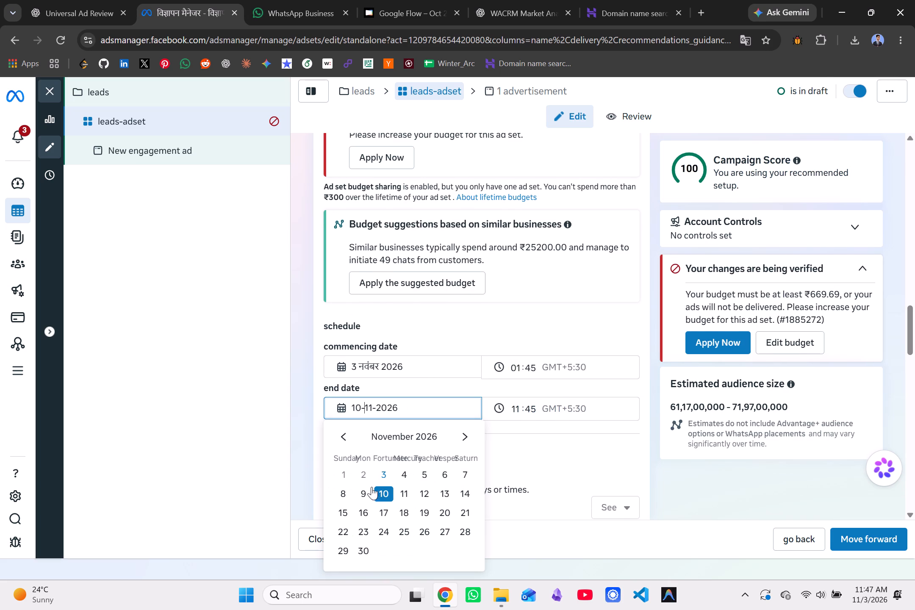
left_click(421, 477)
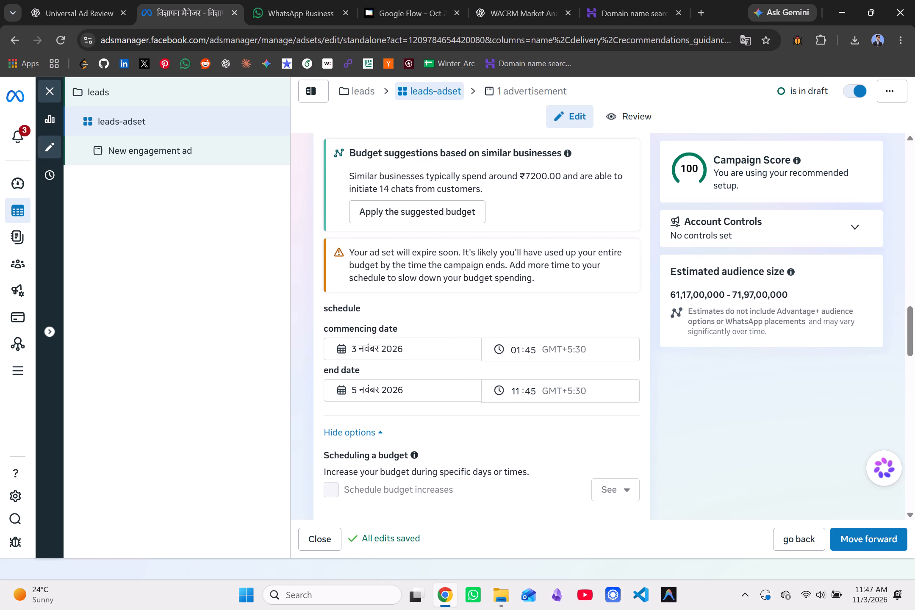
Switch the ad set's budget type back to Daily Budget and set the amount to ₹200.
scroll(456, 326, "up", 1)
left_click(464, 264)
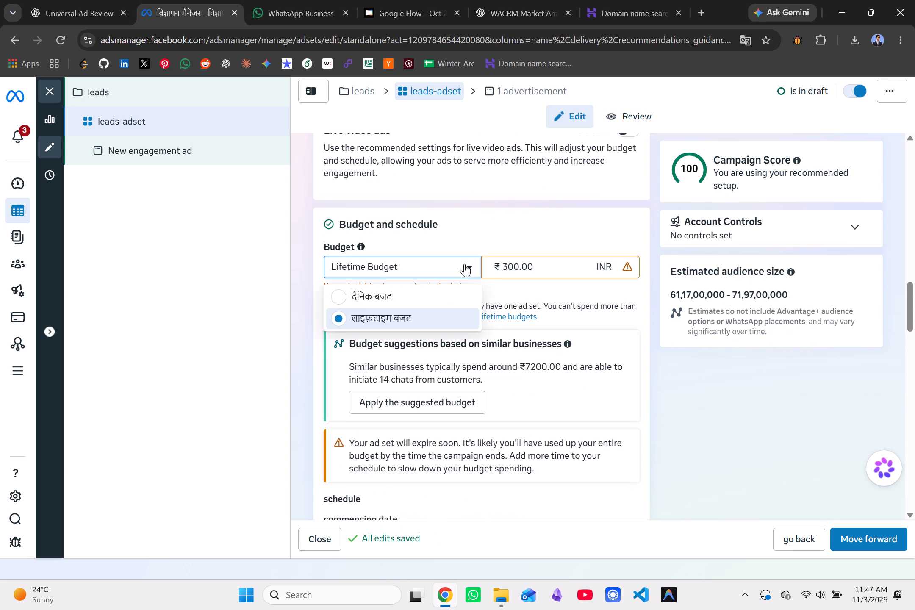
left_click(399, 294)
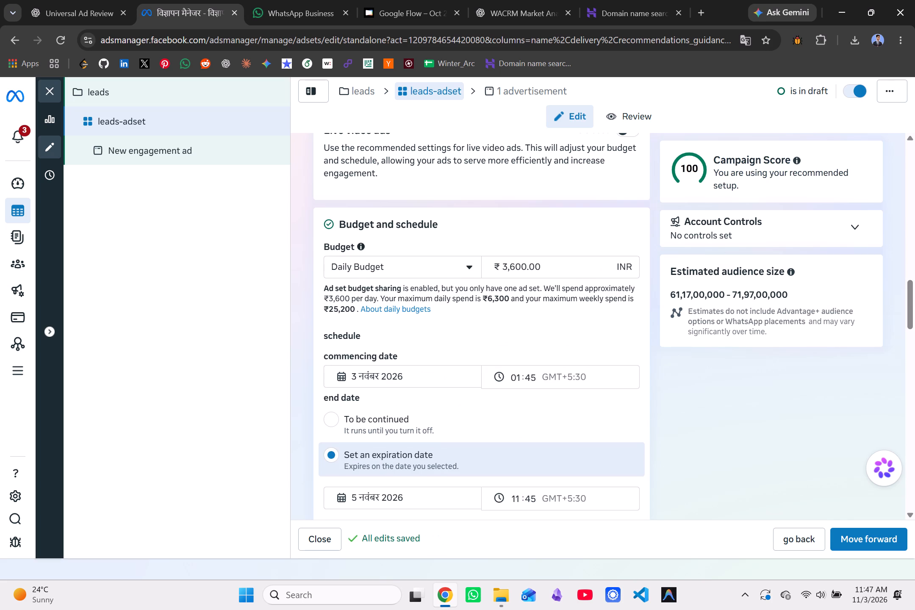
left_click(514, 267)
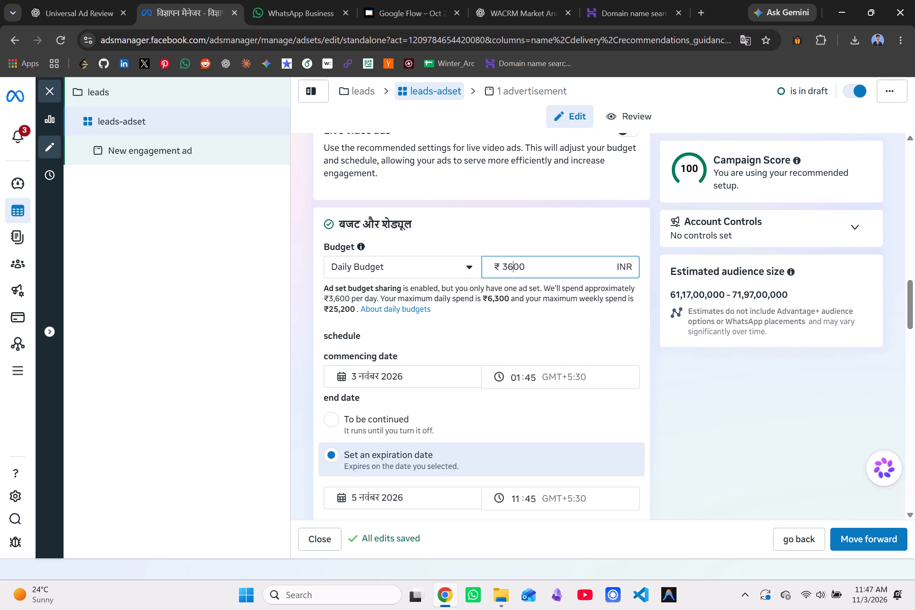
key("BackSpace")
key("BackSpace")
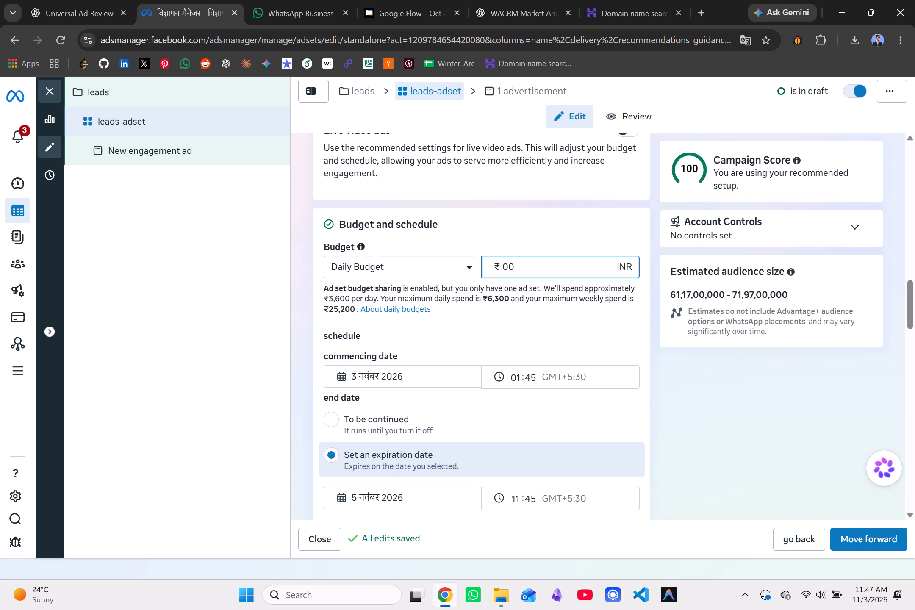
type("20")
key("BackSpace")
Apply the recommended ad scheduling so that the ads run during established business hours.
scroll(496, 337, "down", 1)
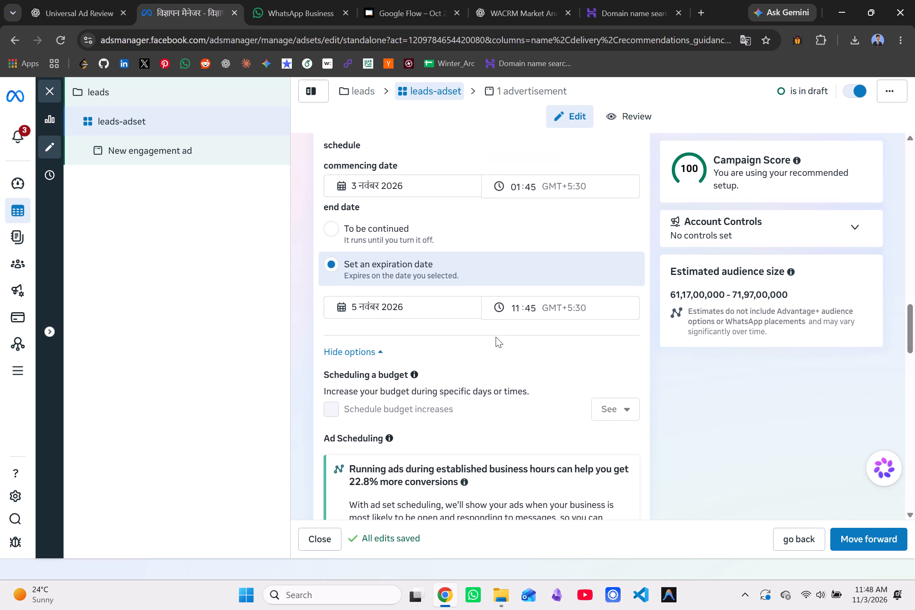
scroll(496, 337, "down", 1)
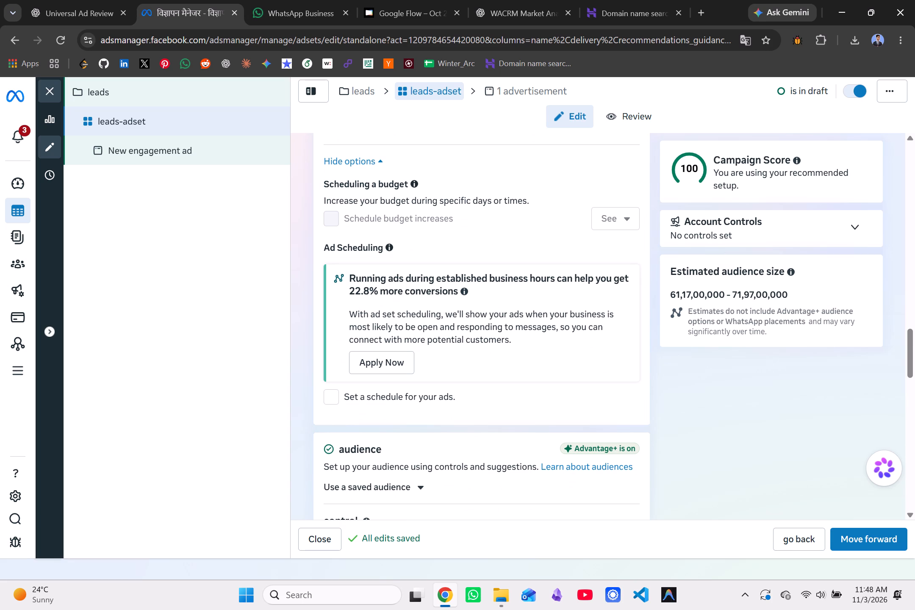
left_click(376, 364)
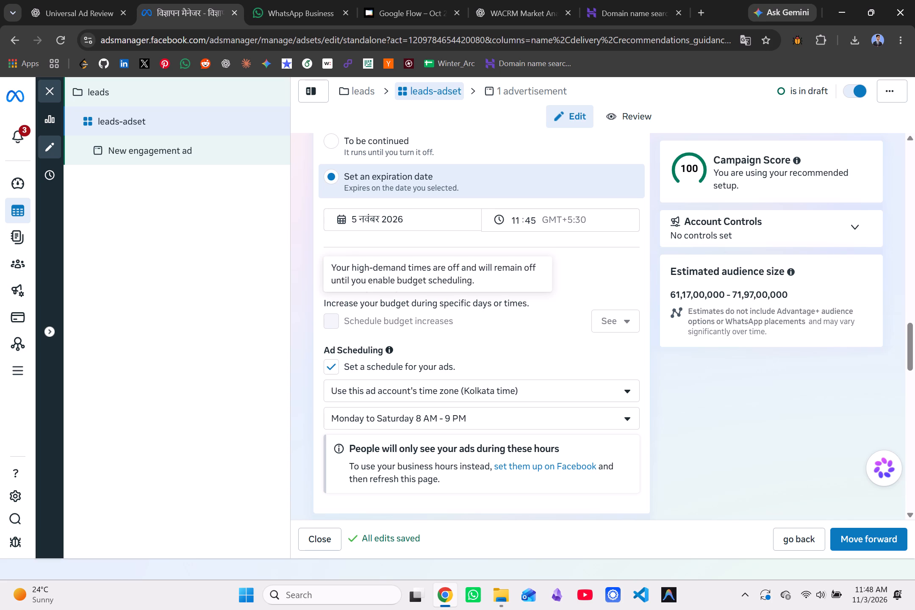
Review the ad set's ad scheduling hour options, audience controls, and budget and schedule settings.
scroll(412, 297, "down", 1)
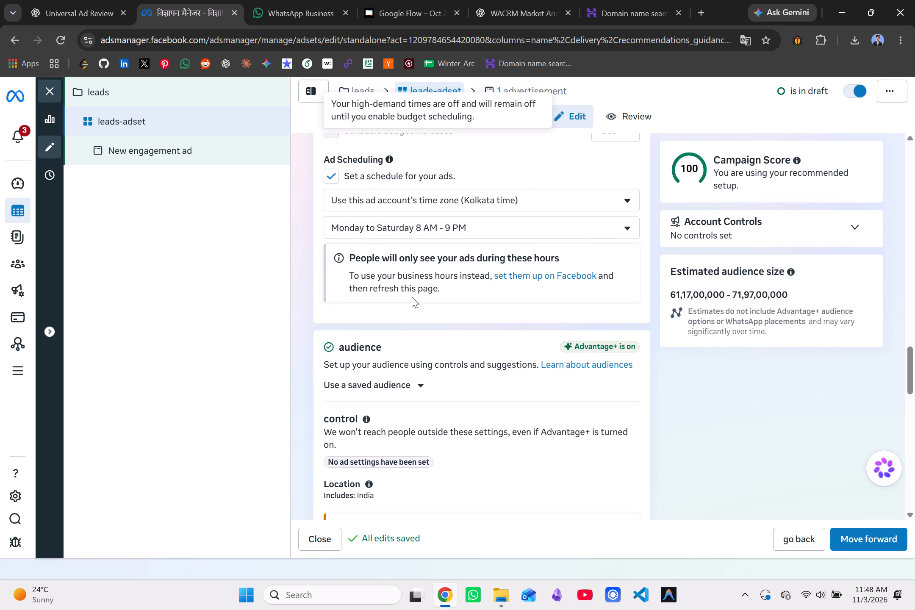
left_click(627, 223)
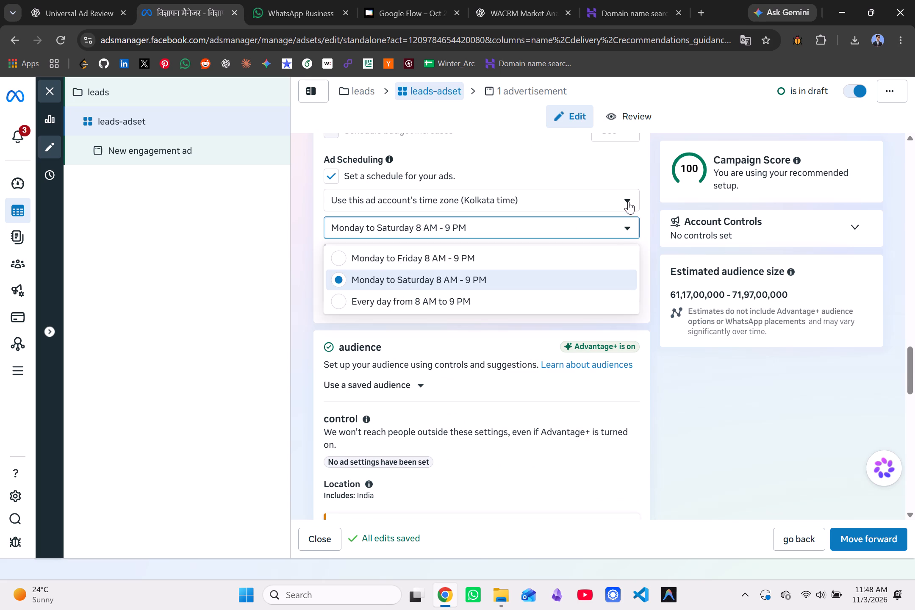
scroll(605, 183, "up", 1)
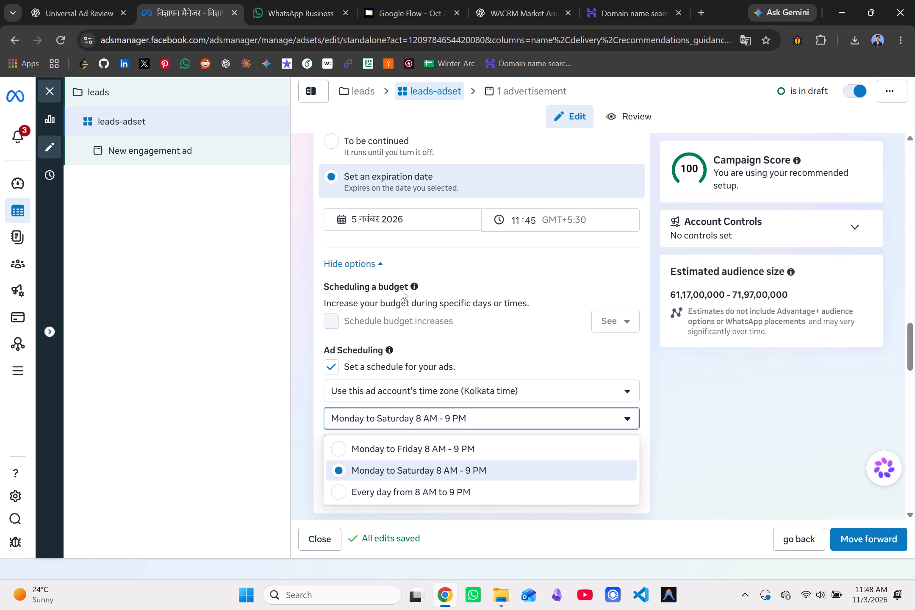
left_click(371, 261)
left_click(371, 261)
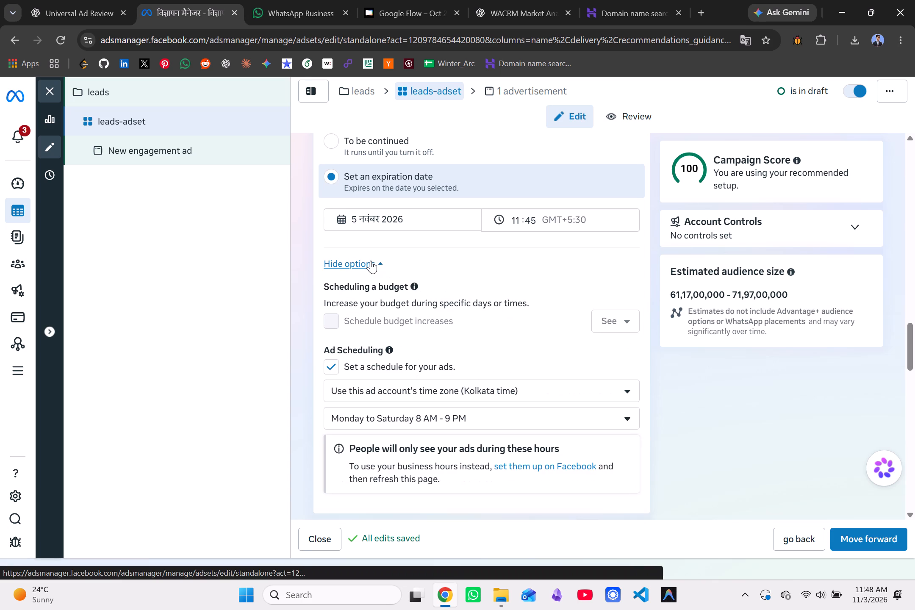
scroll(423, 315, "down", 1)
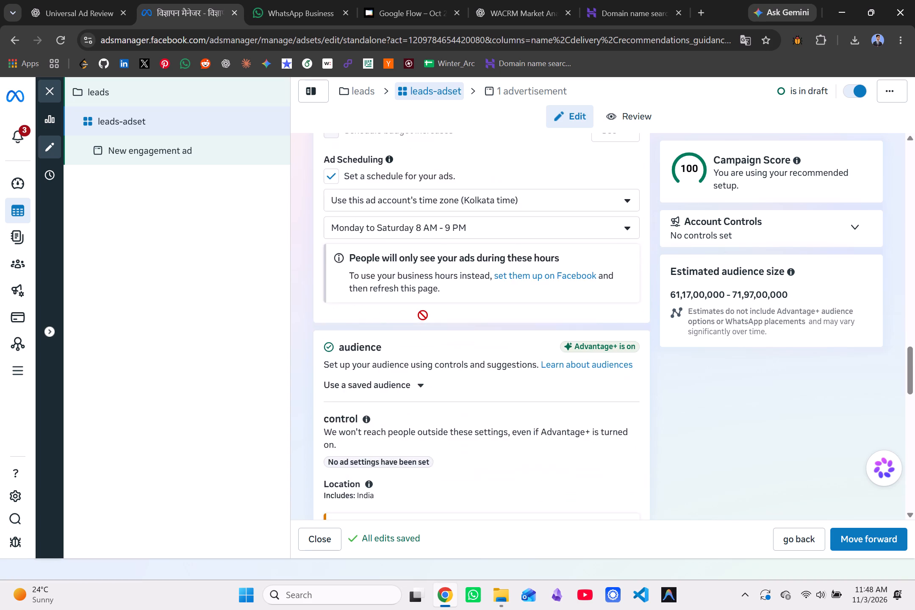
scroll(423, 315, "down", 1)
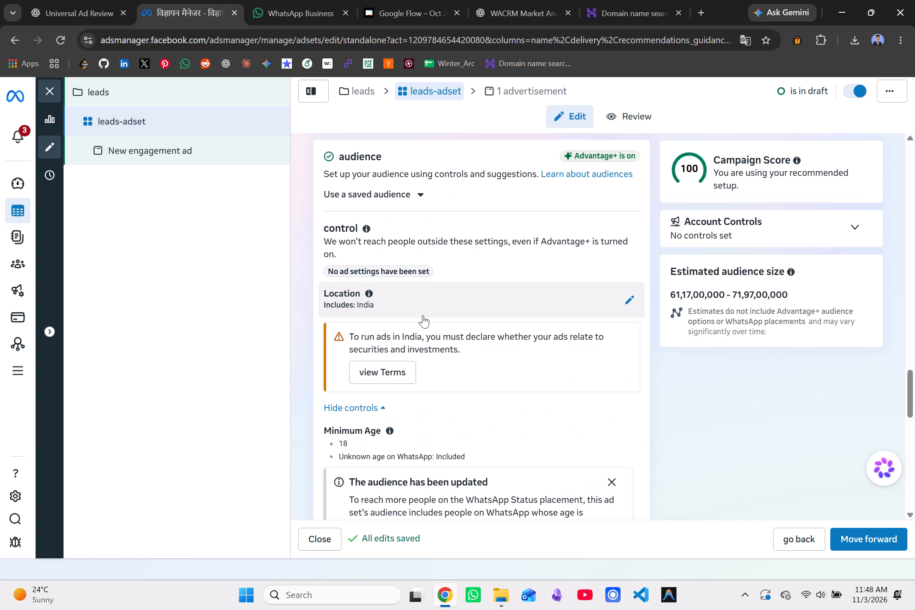
scroll(423, 315, "up", 8)
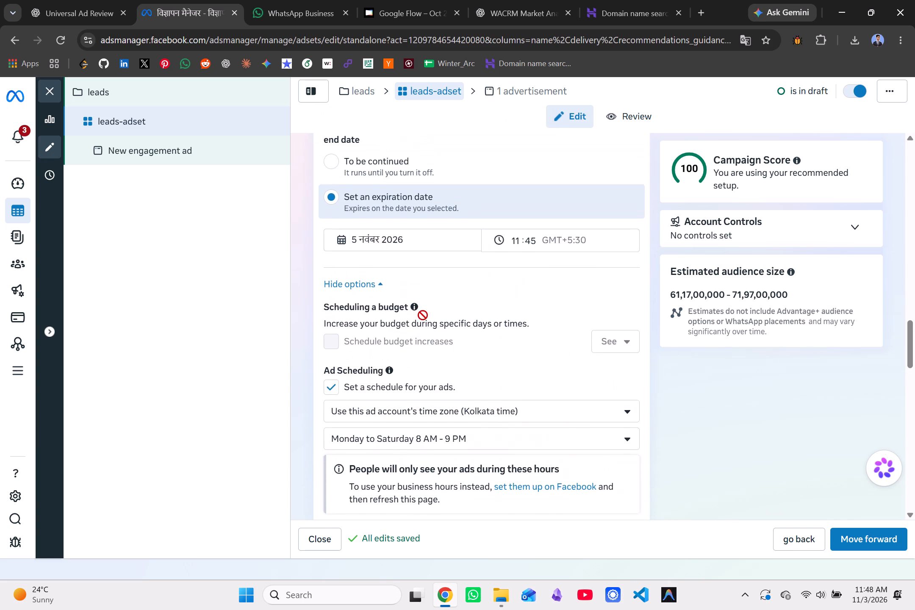
scroll(423, 315, "up", 1)
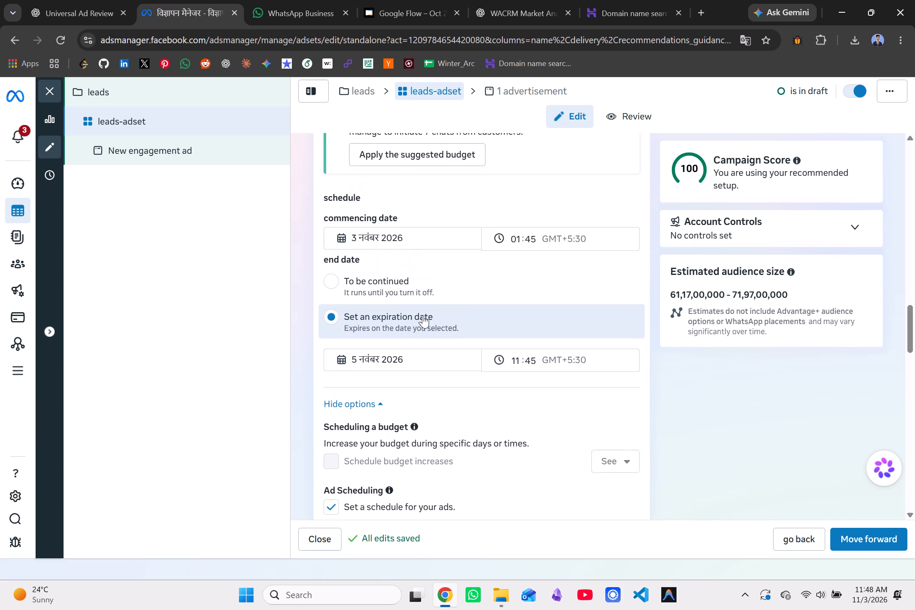
scroll(423, 315, "up", 3)
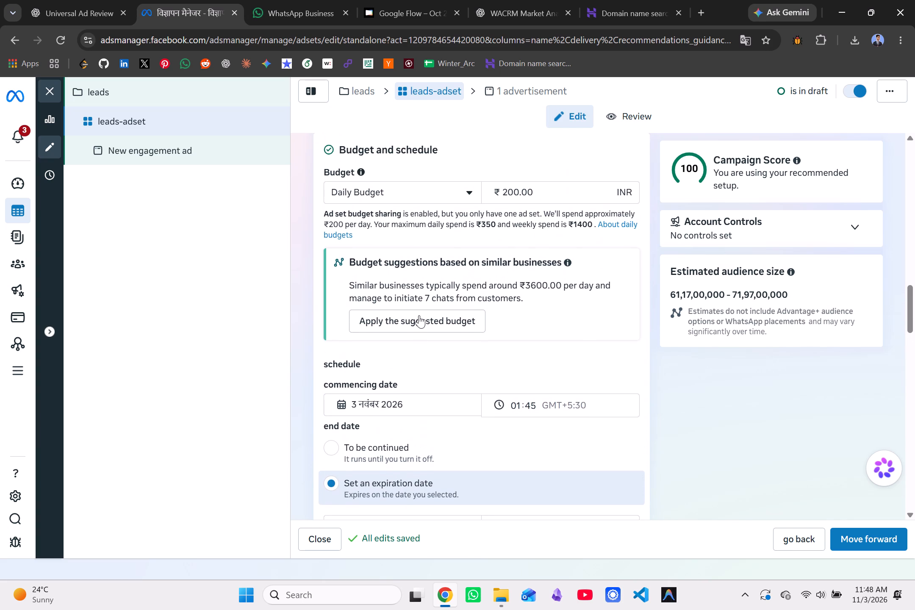
scroll(419, 315, "up", 1)
scroll(367, 341, "down", 1)
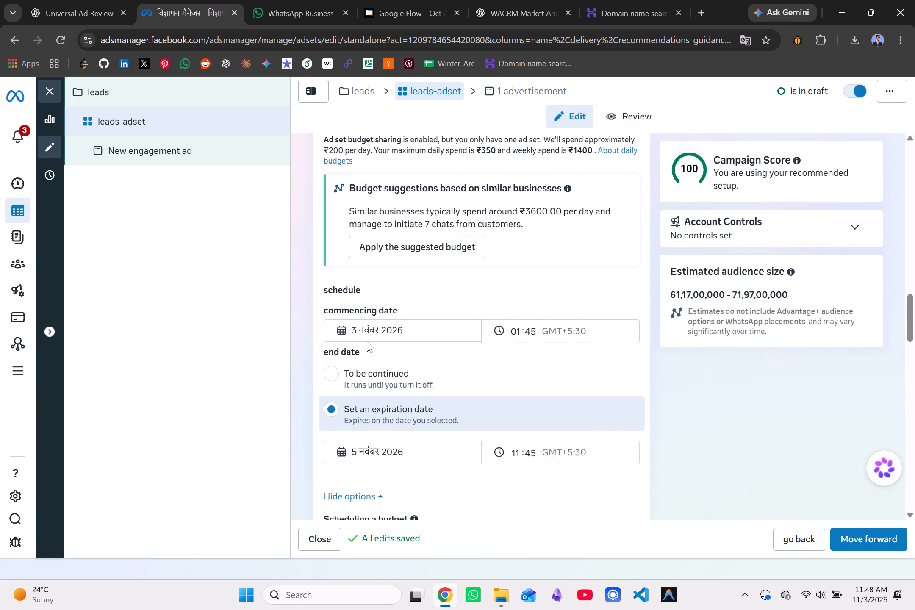
Turn off the custom ad schedule for the leads-adset ad set.
scroll(367, 341, "down", 1)
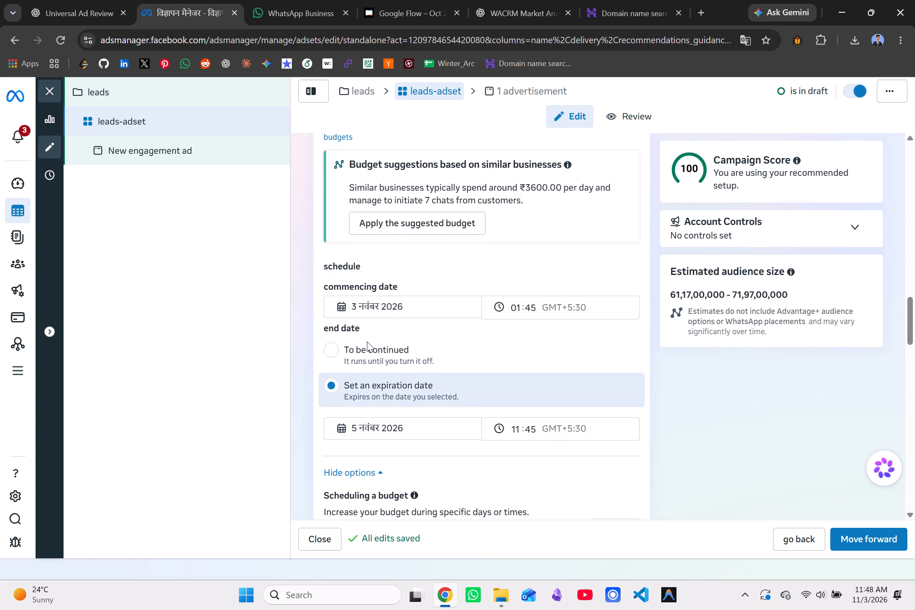
scroll(367, 341, "down", 4)
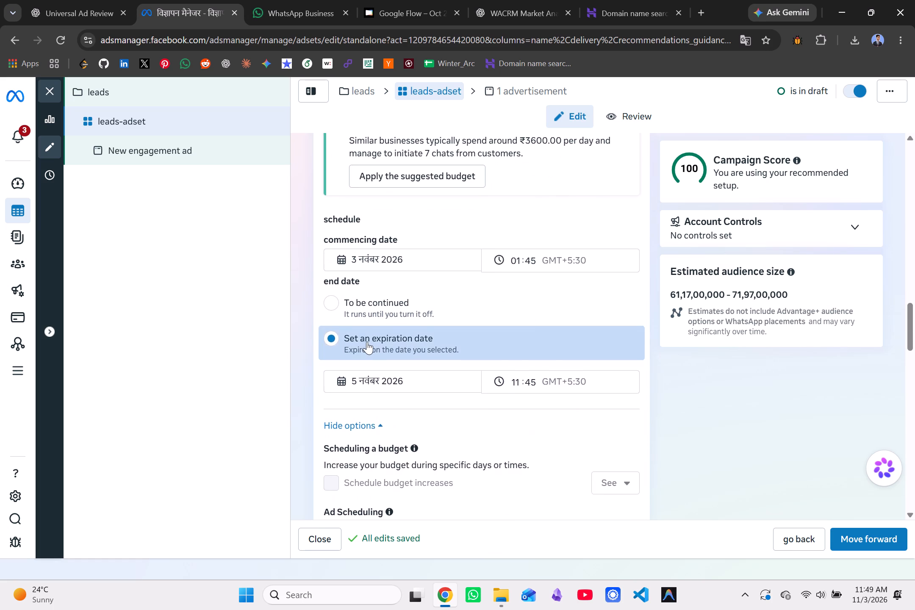
scroll(367, 341, "down", 3)
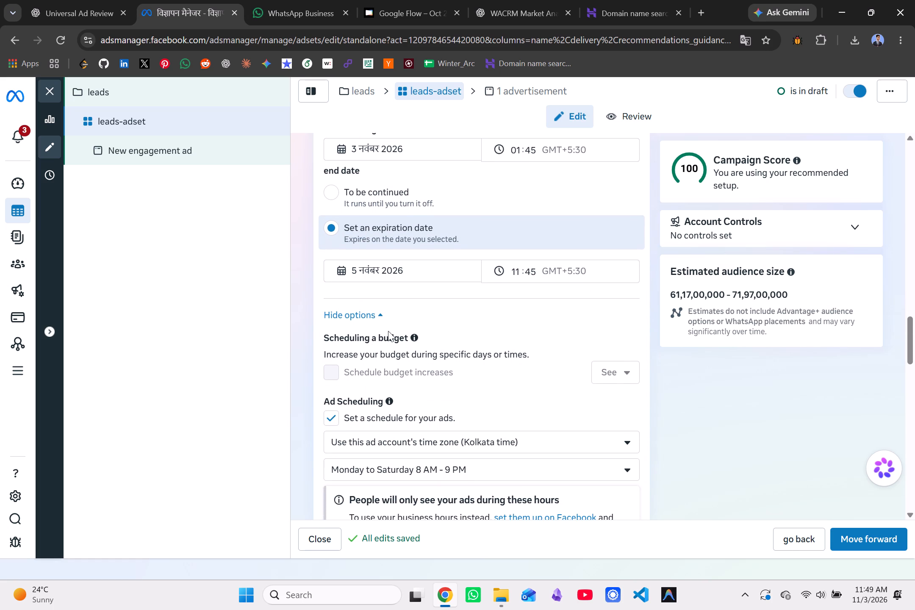
left_click(626, 374)
scroll(340, 410, "down", 1)
left_click(330, 401)
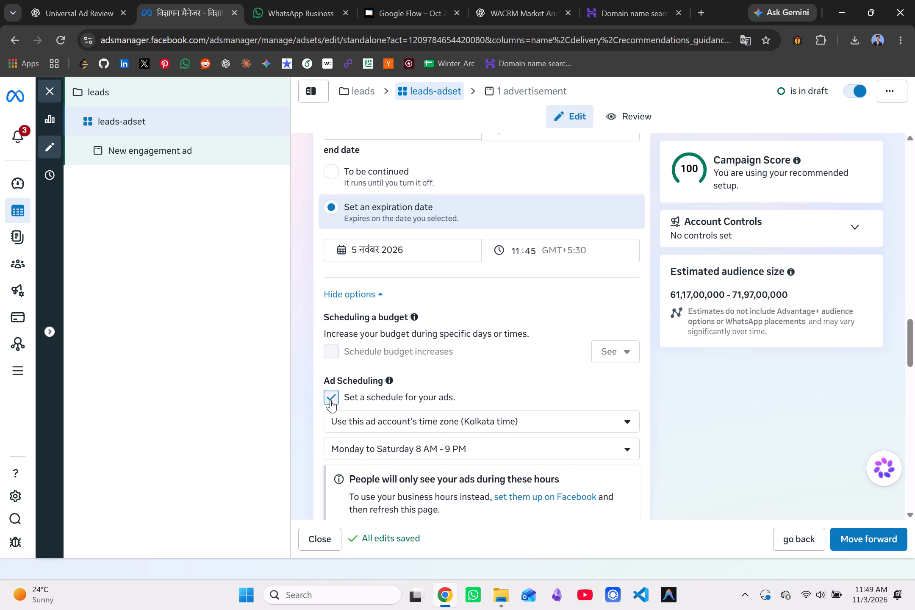
Dismiss the audience update notice under Minimum Age in the ad set's audience controls.
scroll(447, 370, "down", 1)
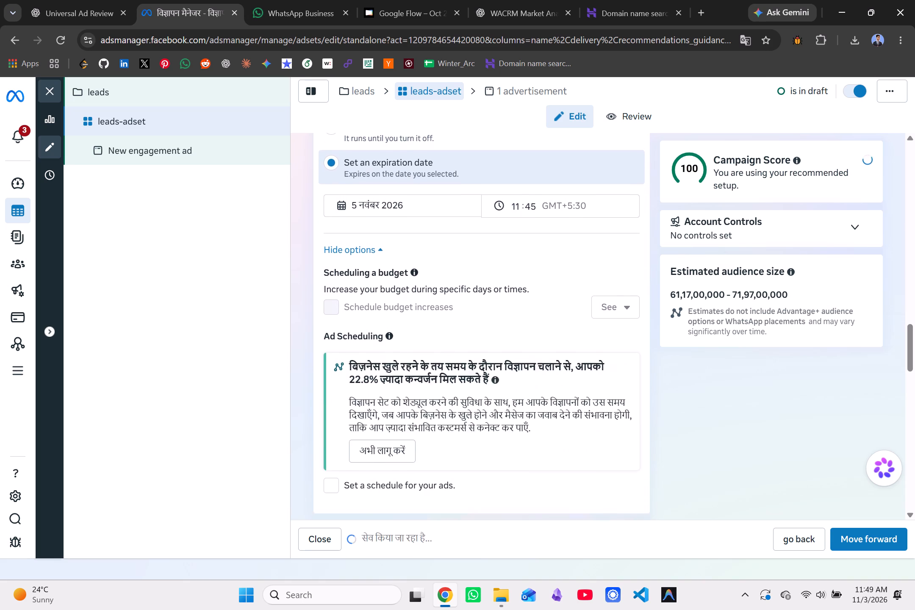
scroll(447, 370, "down", 7)
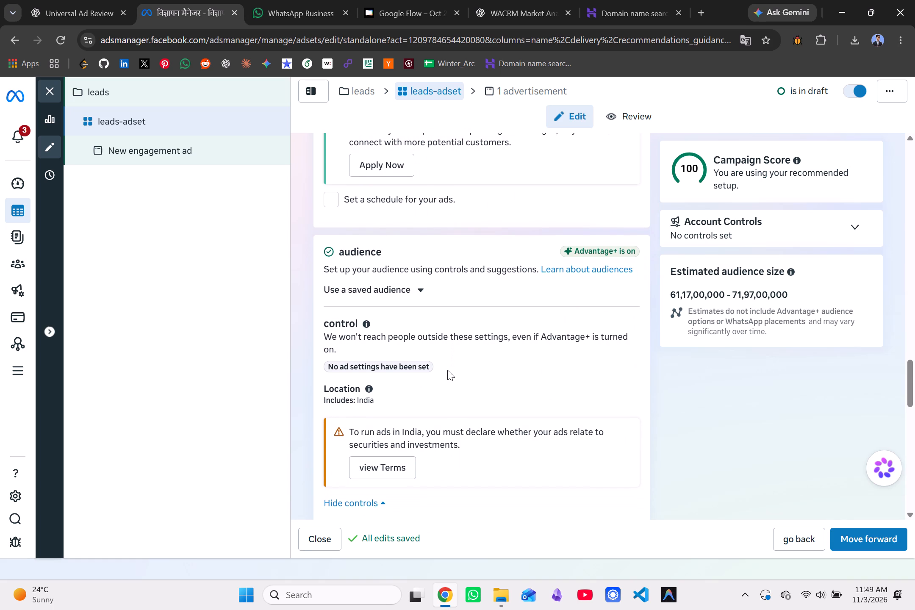
scroll(447, 370, "down", 1)
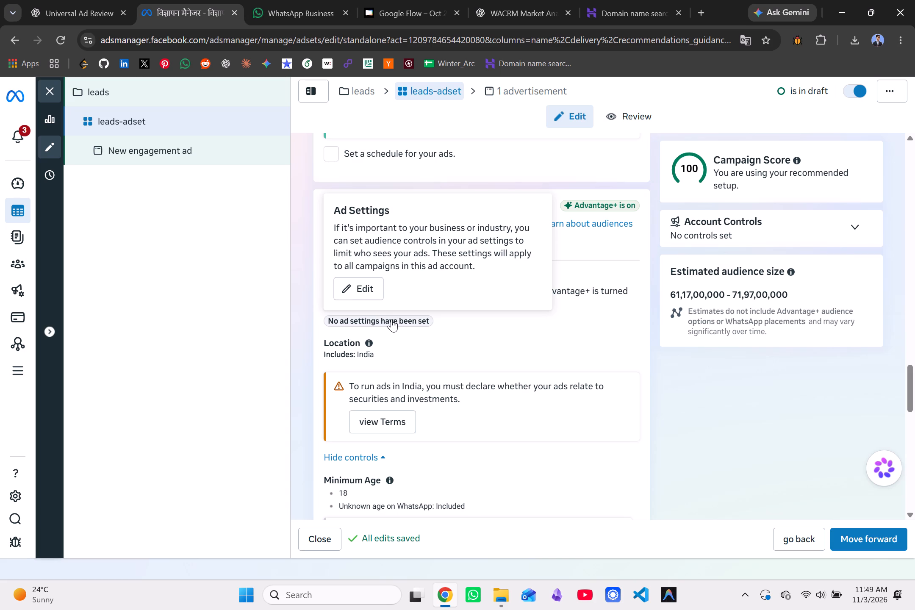
scroll(434, 352, "down", 1)
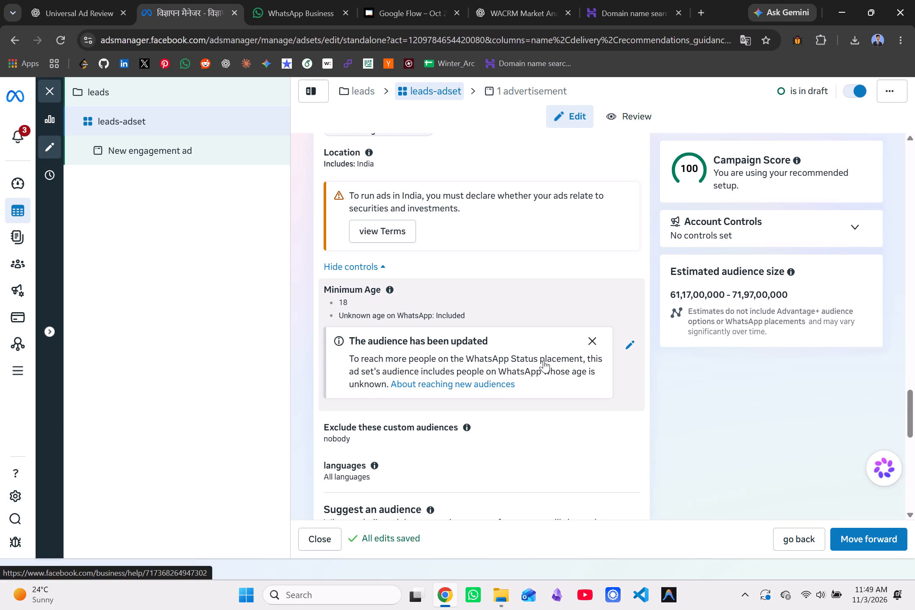
left_click(588, 338)
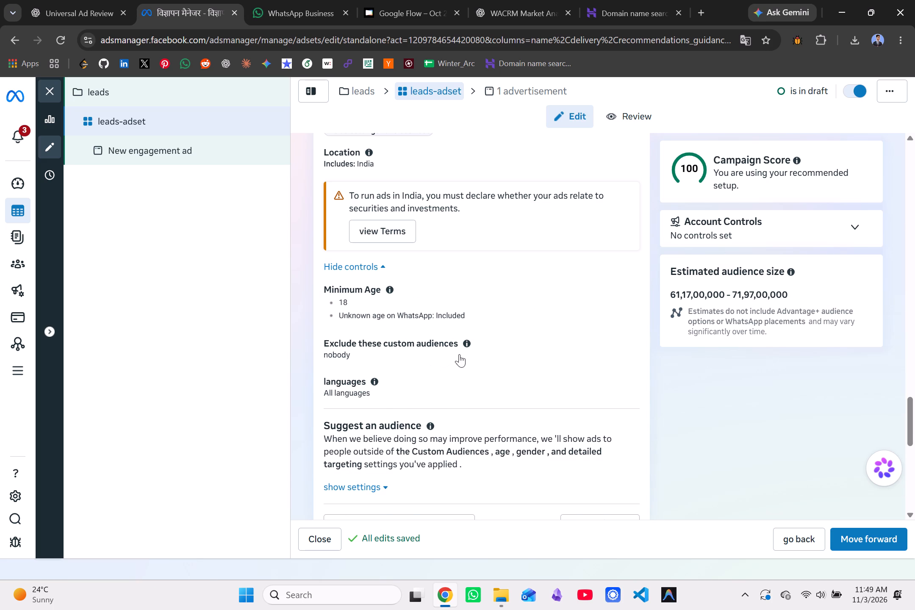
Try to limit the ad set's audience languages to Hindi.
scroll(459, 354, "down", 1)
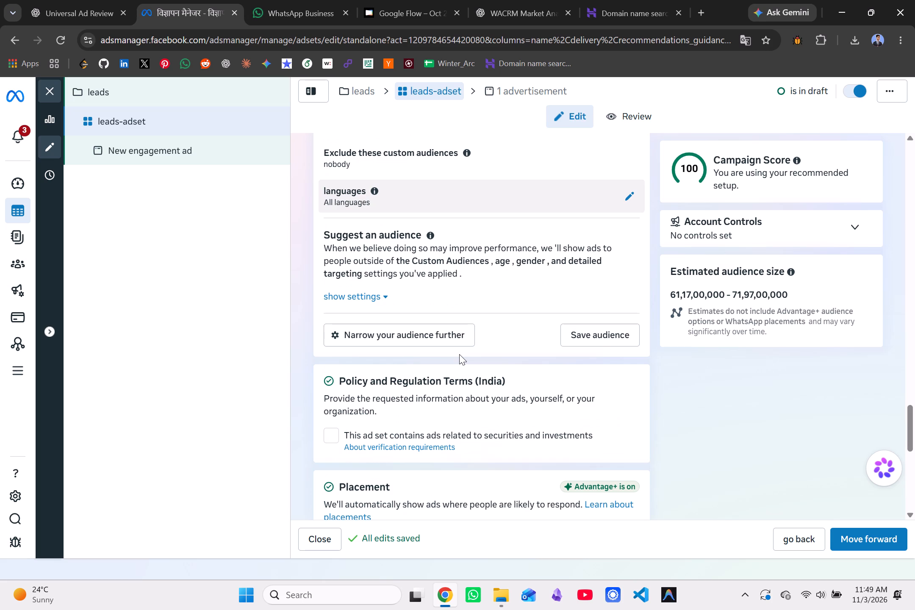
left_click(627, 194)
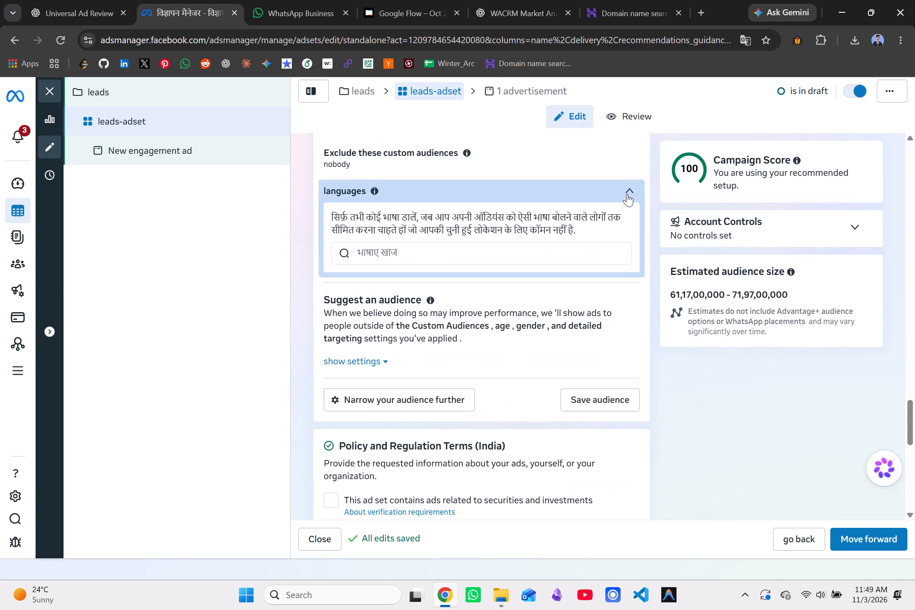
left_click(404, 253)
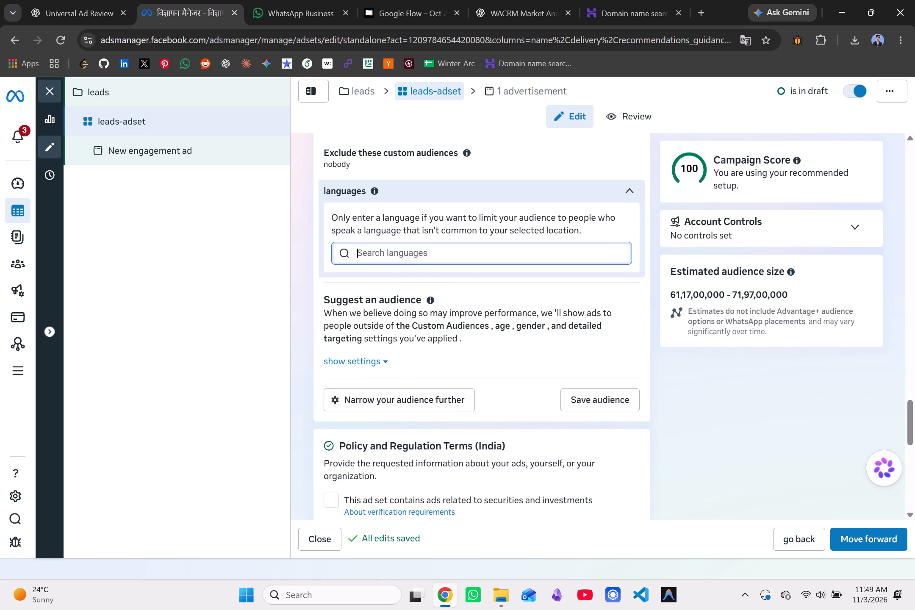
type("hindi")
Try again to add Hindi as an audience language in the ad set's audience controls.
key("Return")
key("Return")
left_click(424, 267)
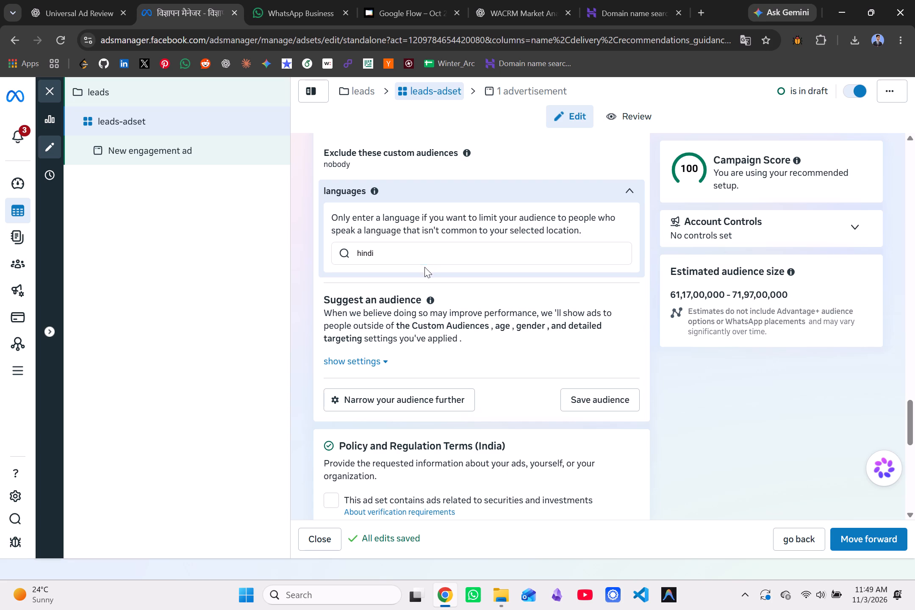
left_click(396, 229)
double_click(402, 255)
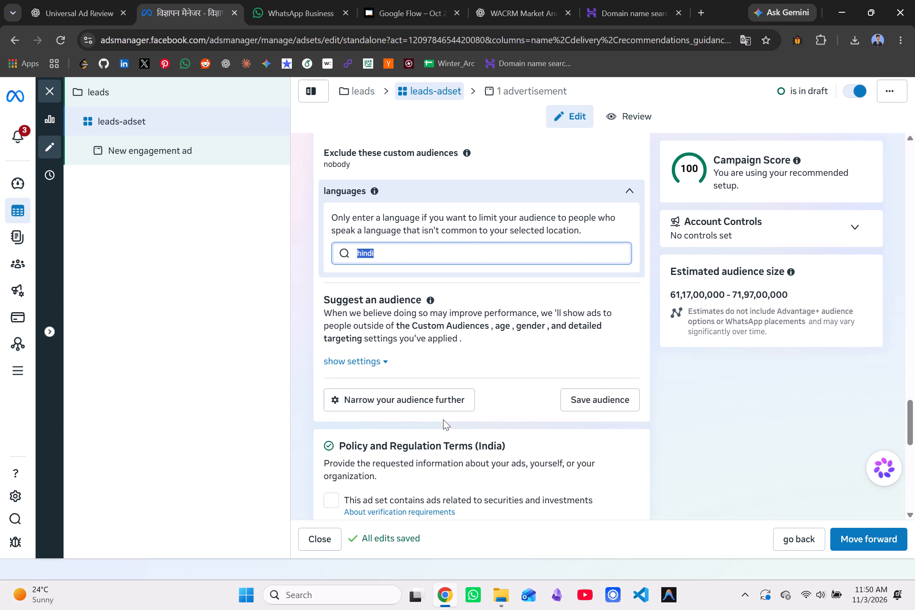
Review the ad set's India policy and regulation terms, placement settings and placement value rules.
scroll(441, 419, "down", 2)
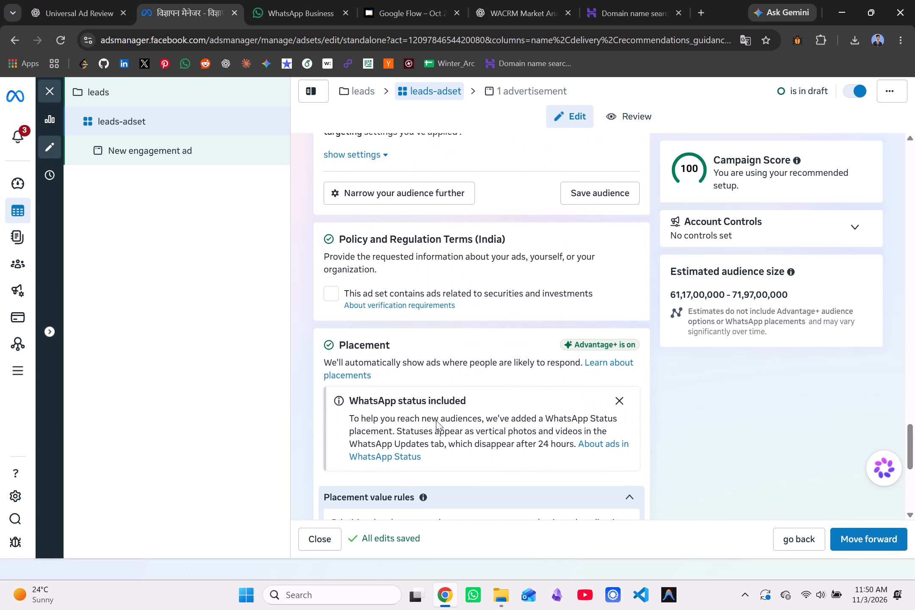
scroll(436, 420, "down", 6)
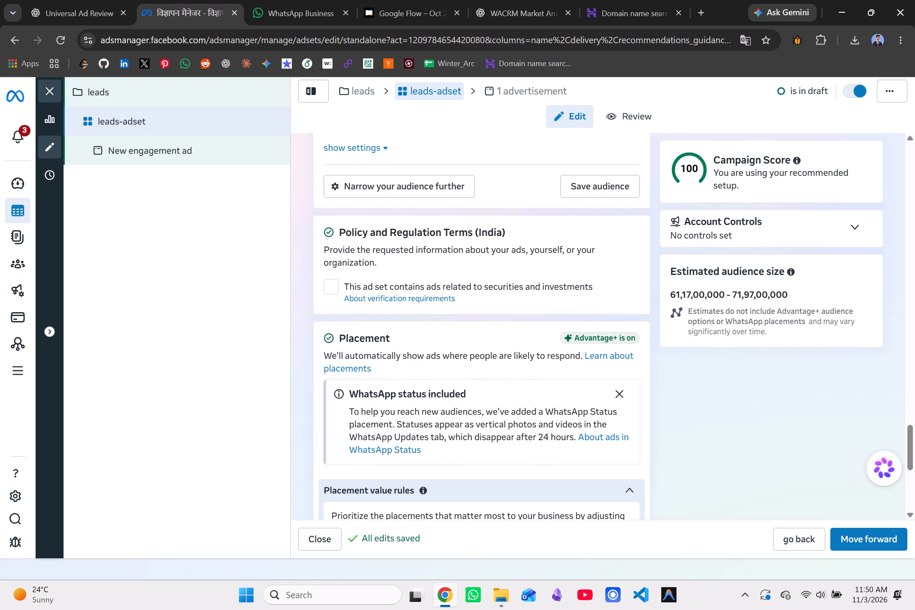
scroll(435, 421, "down", 1)
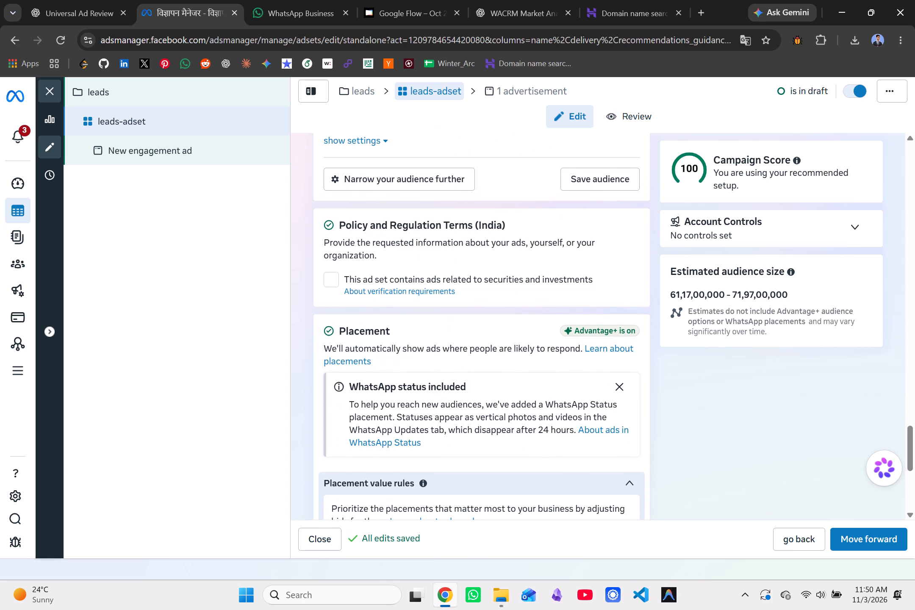
scroll(435, 421, "down", 3)
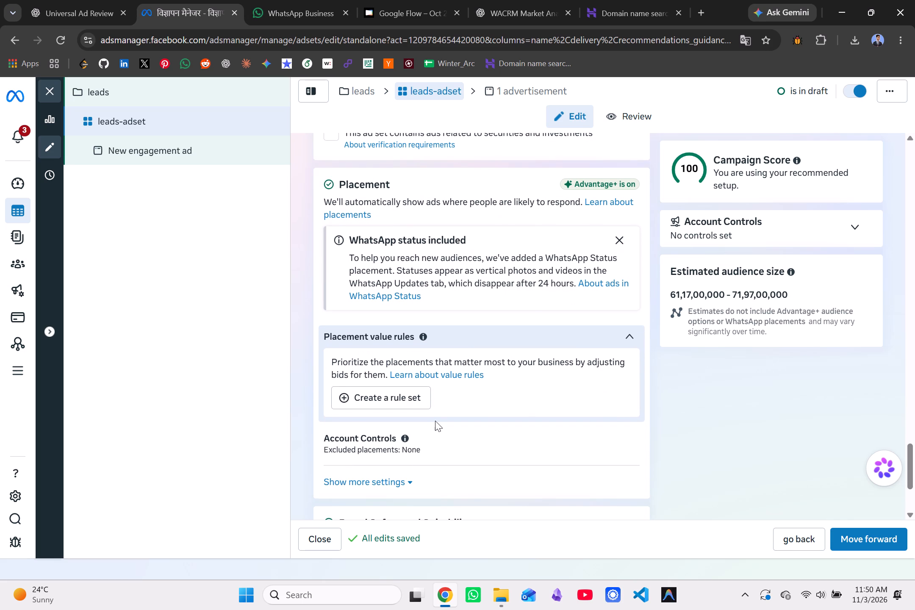
scroll(454, 415, "up", 6)
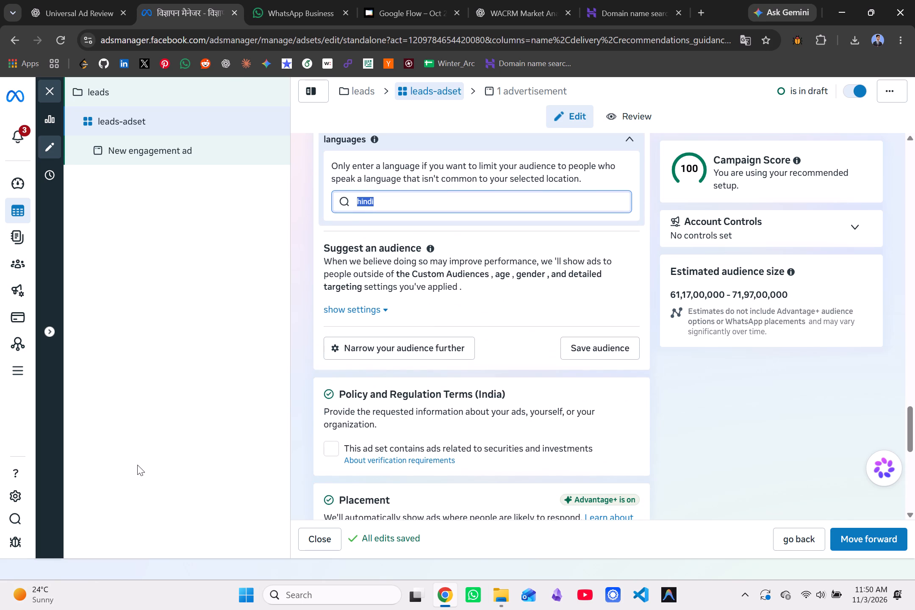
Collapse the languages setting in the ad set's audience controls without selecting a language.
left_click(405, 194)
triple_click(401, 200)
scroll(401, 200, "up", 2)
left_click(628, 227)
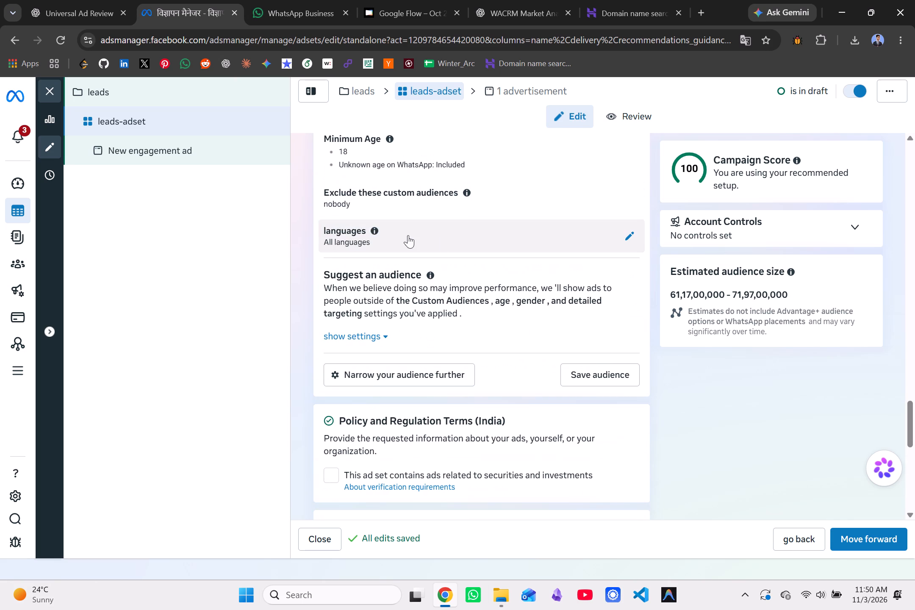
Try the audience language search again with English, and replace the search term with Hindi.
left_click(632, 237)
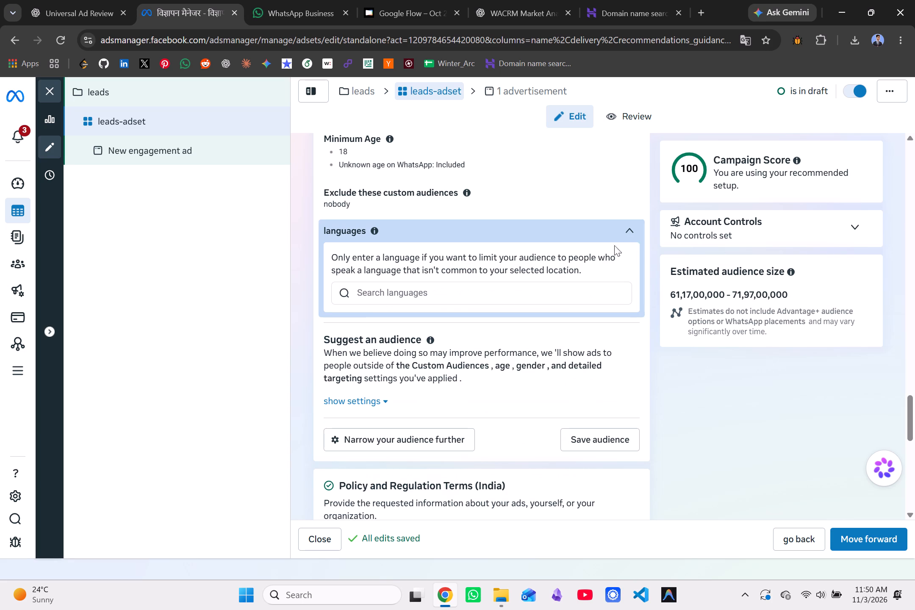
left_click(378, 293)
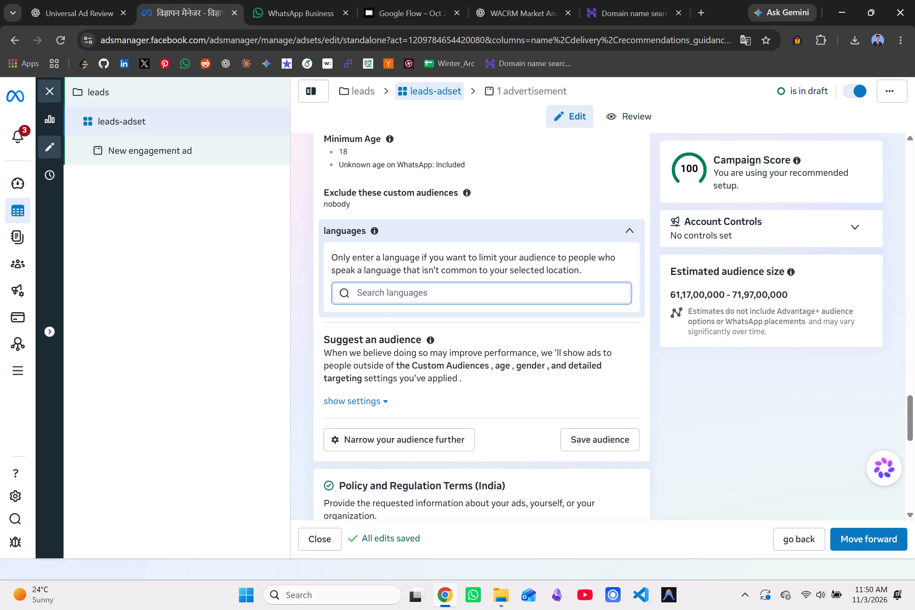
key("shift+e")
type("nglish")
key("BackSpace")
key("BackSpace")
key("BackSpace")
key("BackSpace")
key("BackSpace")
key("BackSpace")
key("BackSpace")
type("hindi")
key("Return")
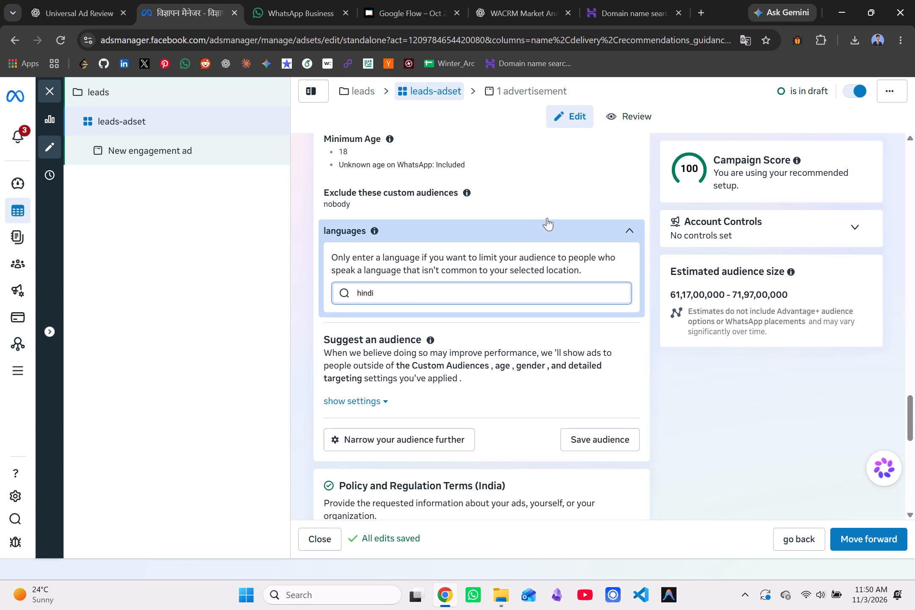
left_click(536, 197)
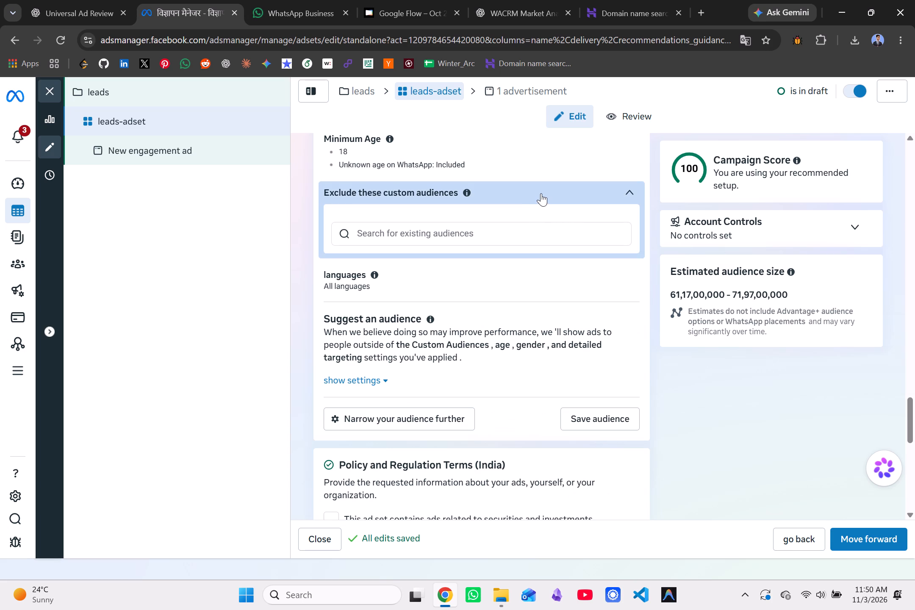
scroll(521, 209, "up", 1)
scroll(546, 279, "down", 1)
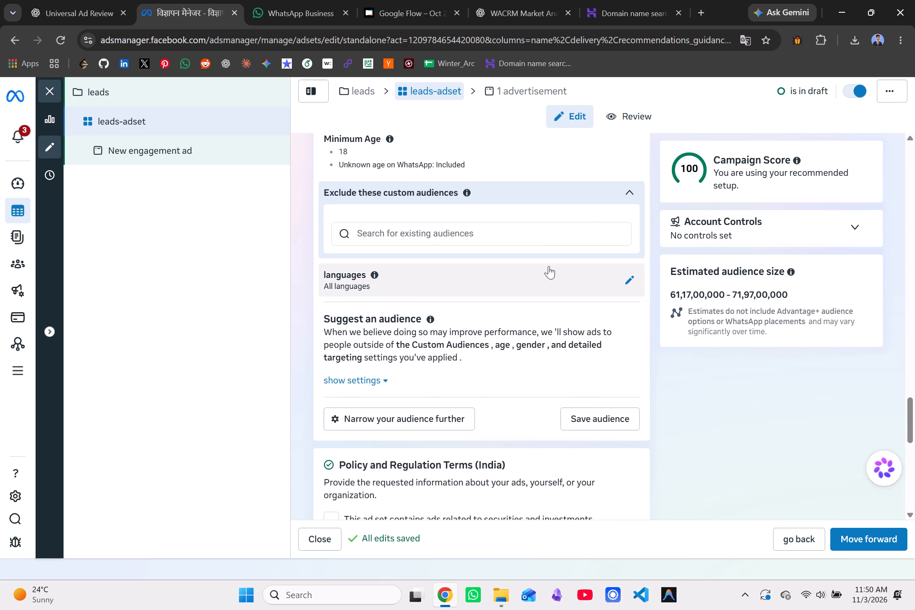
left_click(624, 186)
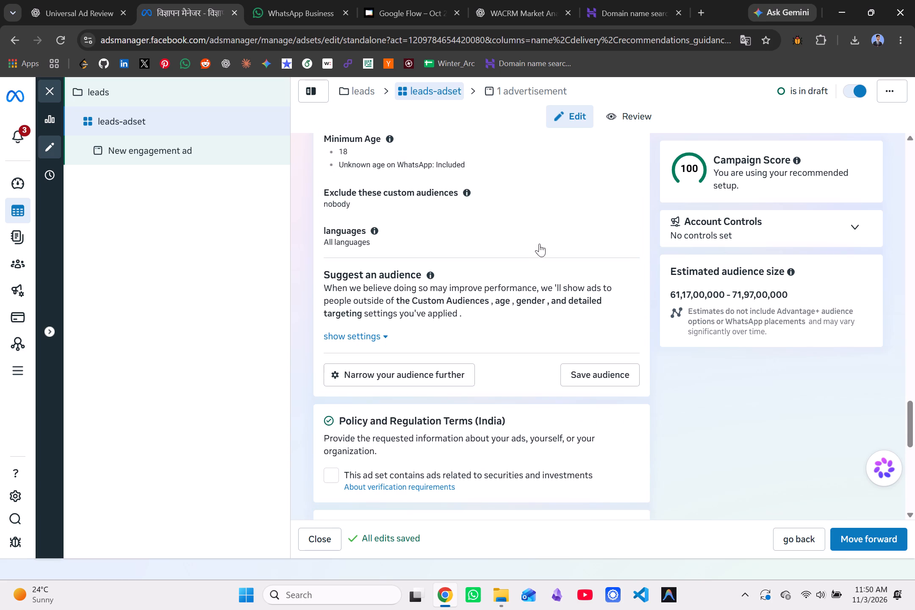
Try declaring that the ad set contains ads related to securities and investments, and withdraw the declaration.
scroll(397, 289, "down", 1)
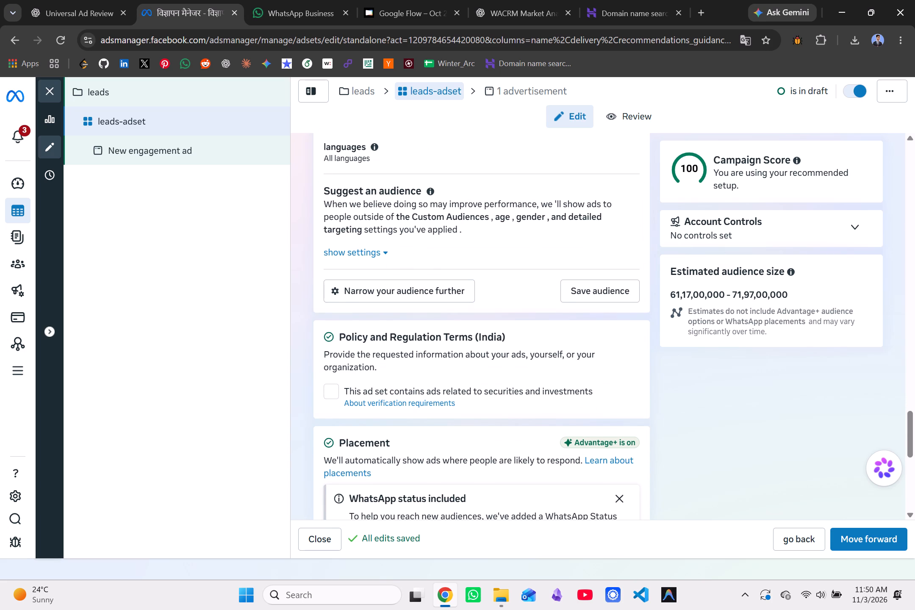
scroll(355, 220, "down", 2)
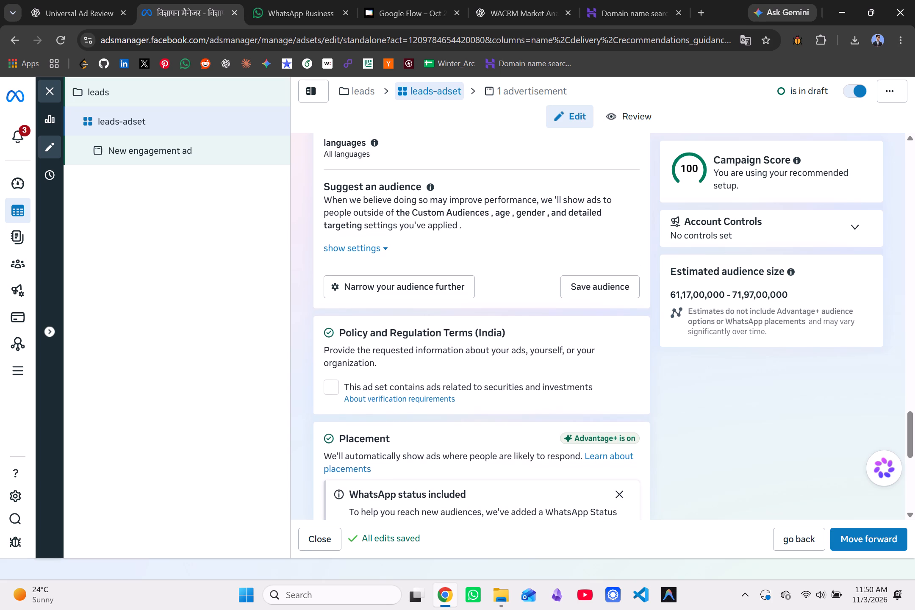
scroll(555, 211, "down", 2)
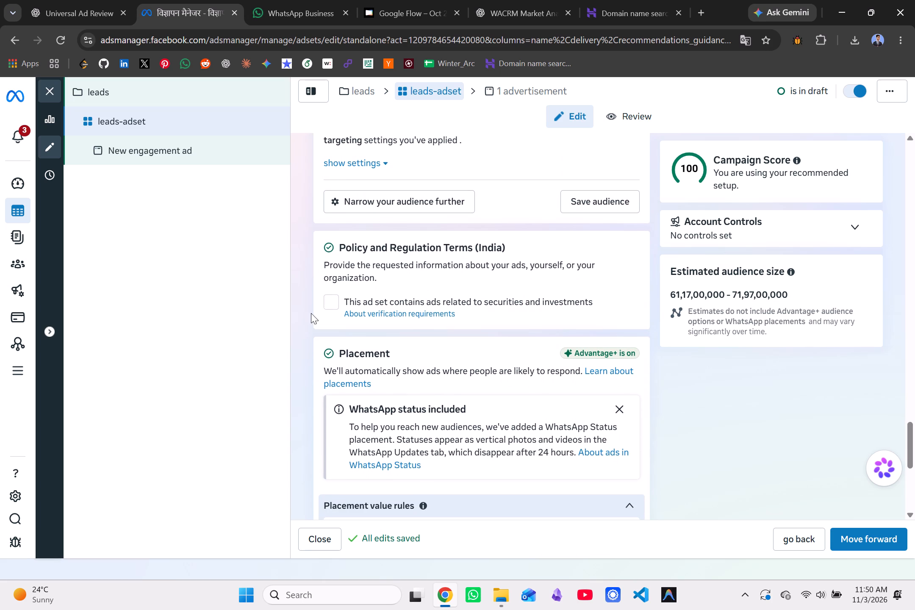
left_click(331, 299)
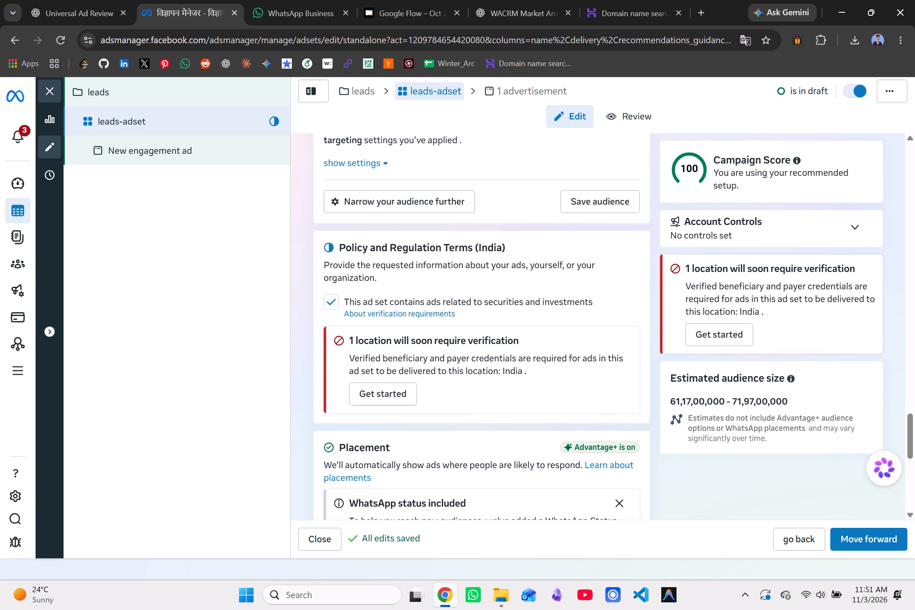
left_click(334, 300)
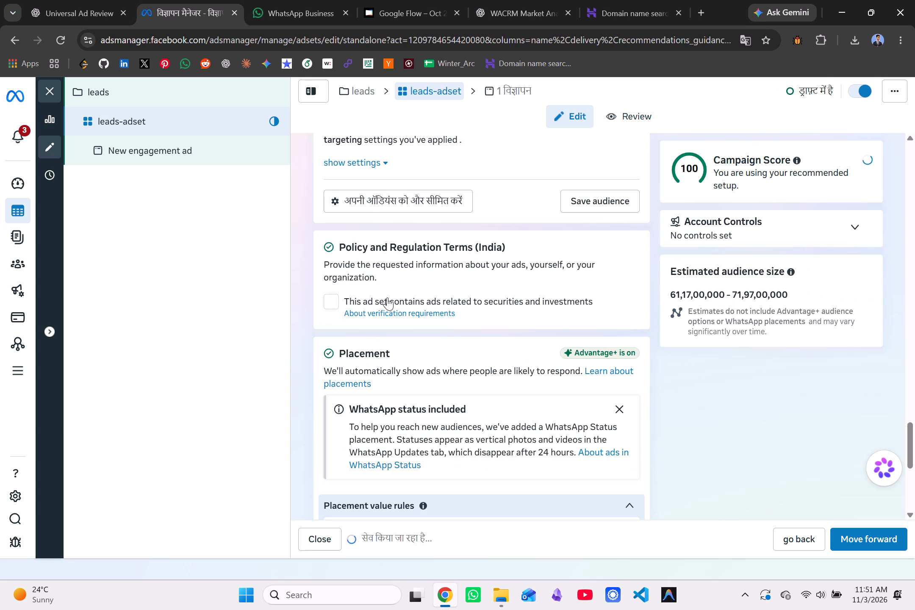
Review the ad set's placement, account controls, brand safety and audience settings.
scroll(388, 297, "down", 2)
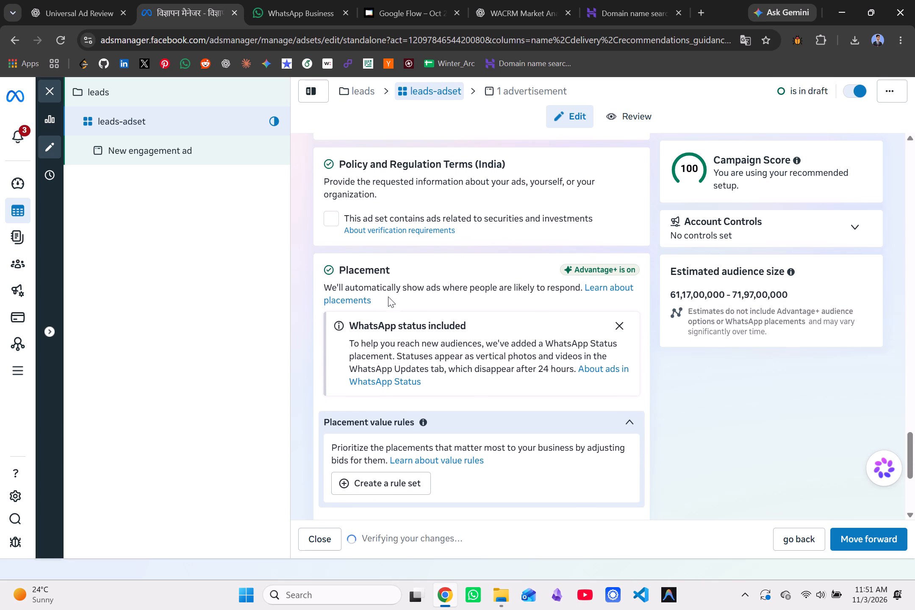
scroll(388, 297, "down", 1)
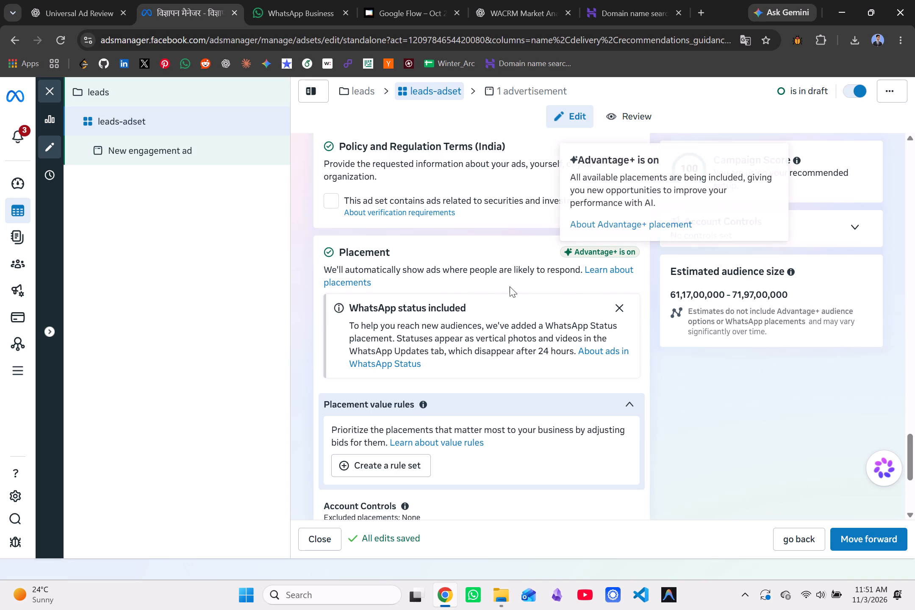
scroll(433, 302, "down", 3)
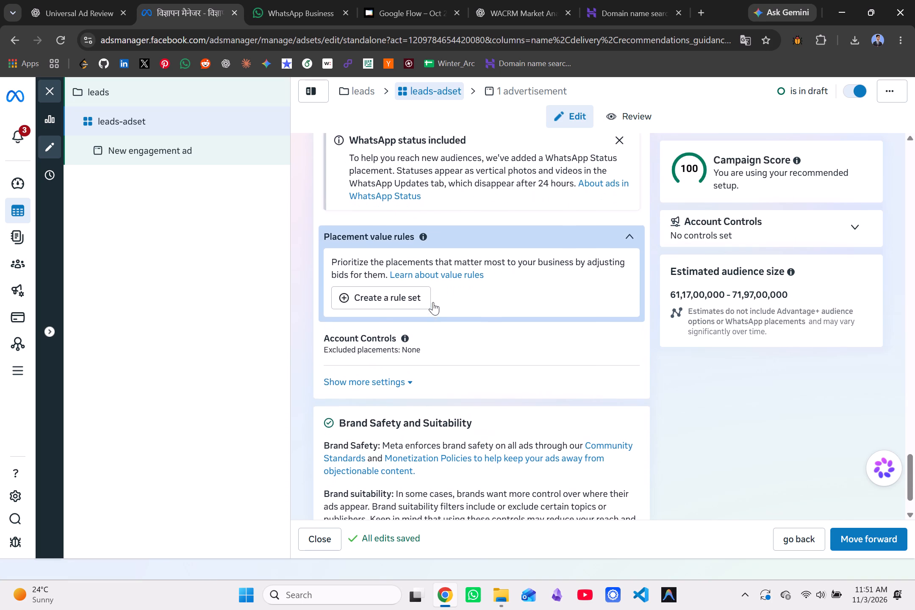
scroll(433, 302, "down", 3)
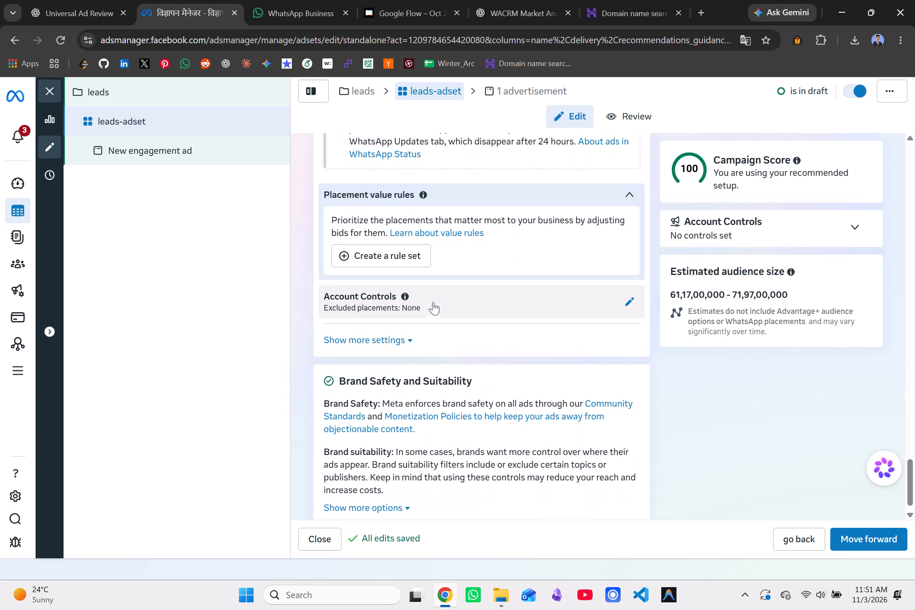
scroll(433, 302, "down", 5)
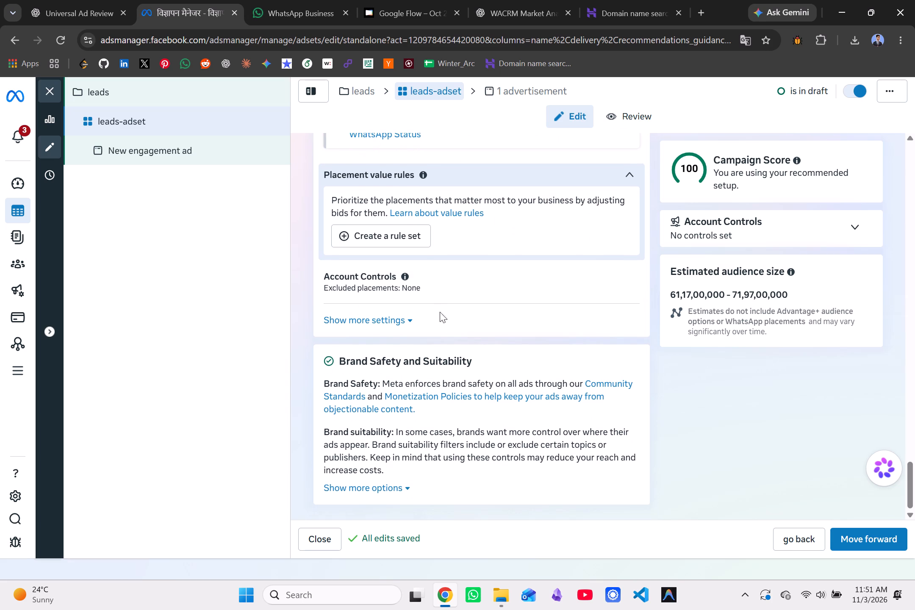
scroll(474, 337, "up", 5)
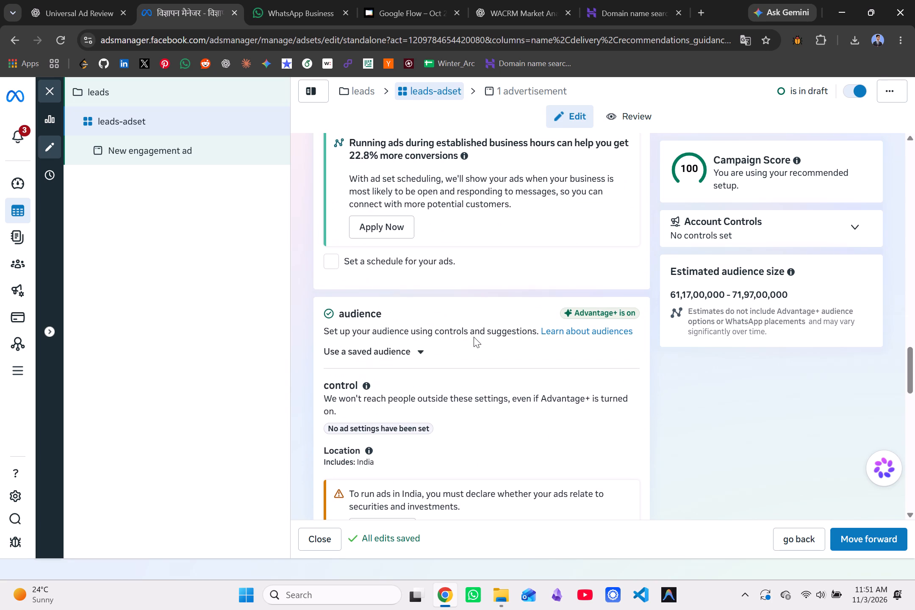
scroll(474, 337, "down", 2)
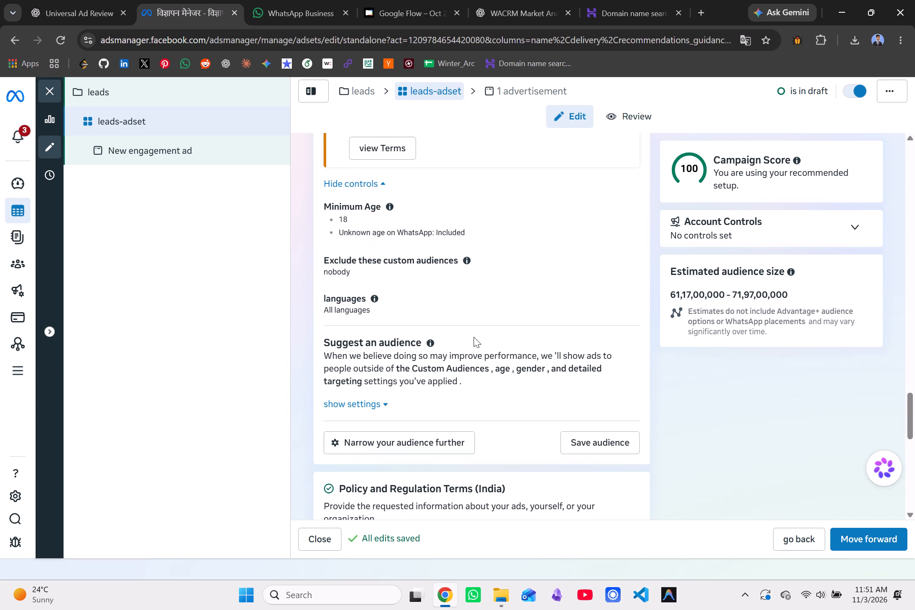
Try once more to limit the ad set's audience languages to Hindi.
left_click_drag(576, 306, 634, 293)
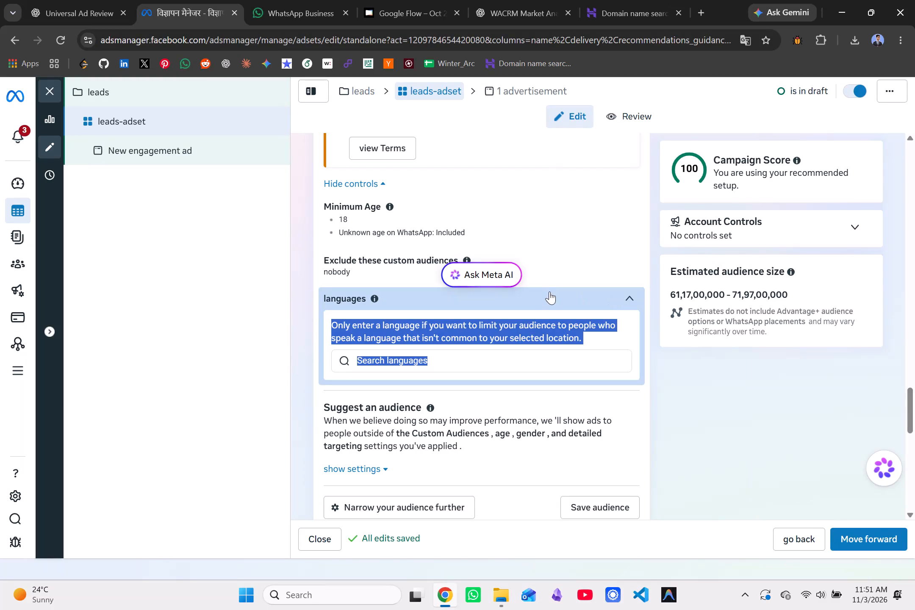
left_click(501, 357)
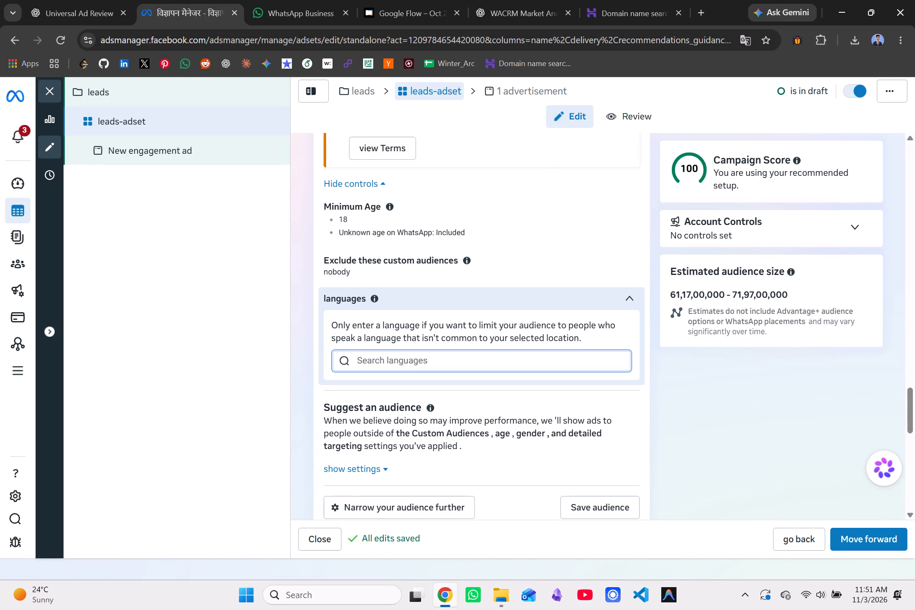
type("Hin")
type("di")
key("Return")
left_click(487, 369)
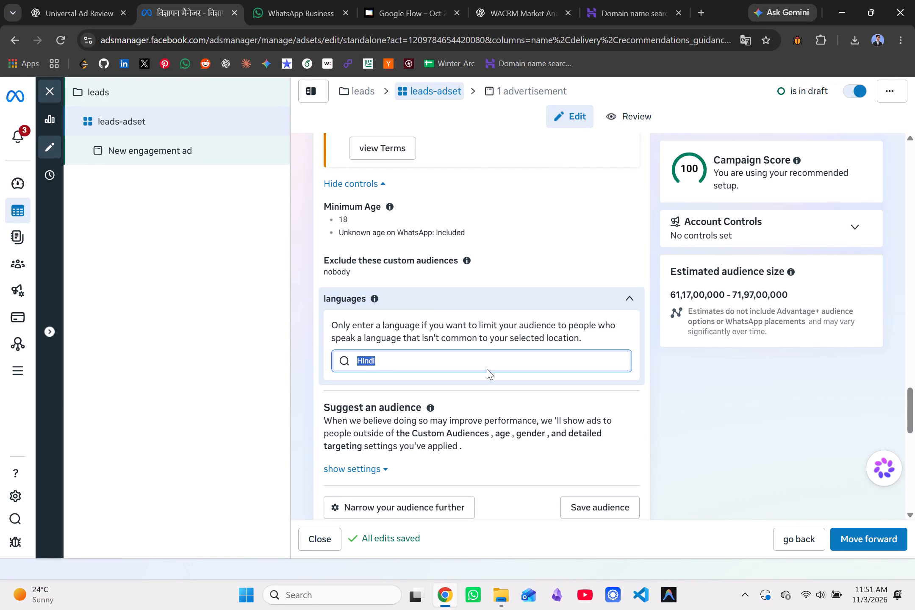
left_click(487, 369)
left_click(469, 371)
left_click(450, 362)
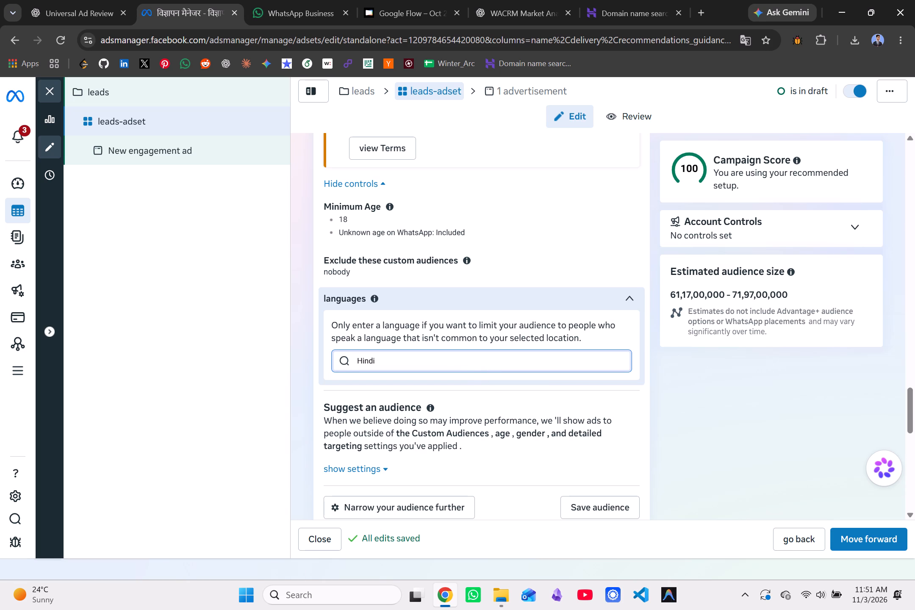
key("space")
Clear the Hindi entry from the audience language search and move on from the ad set to its engagement ad.
left_click(870, 533)
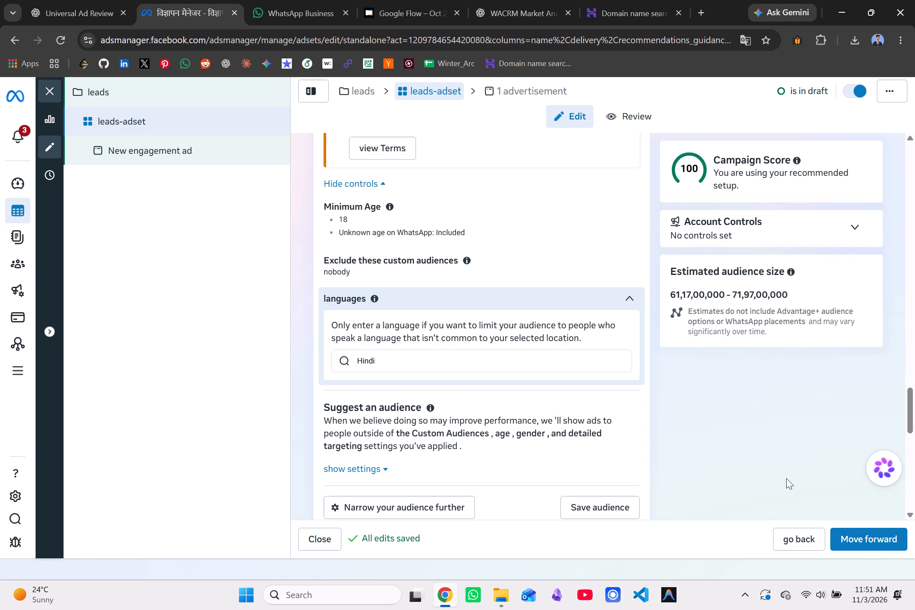
scroll(463, 346, "down", 3)
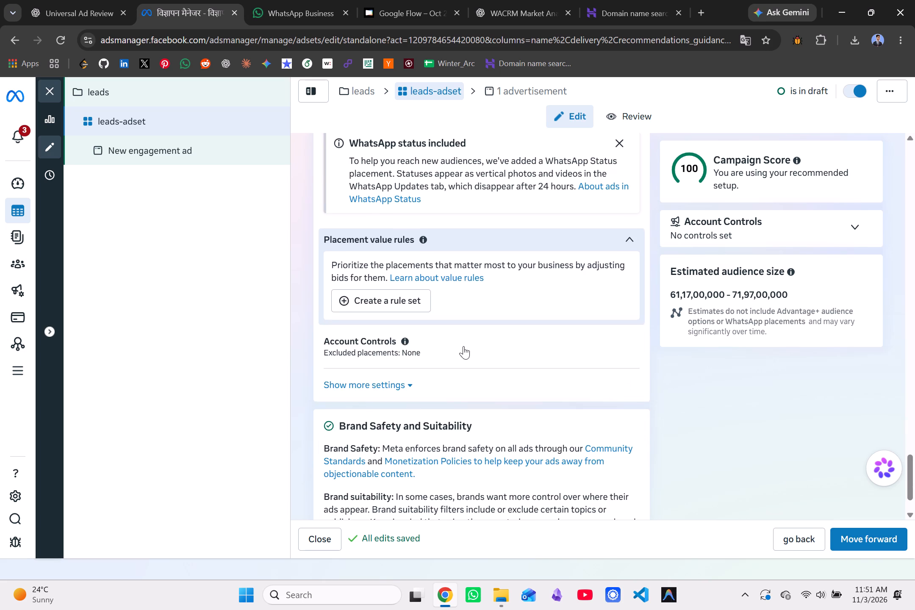
scroll(463, 346, "down", 7)
scroll(577, 438, "up", 3)
scroll(577, 436, "down", 3)
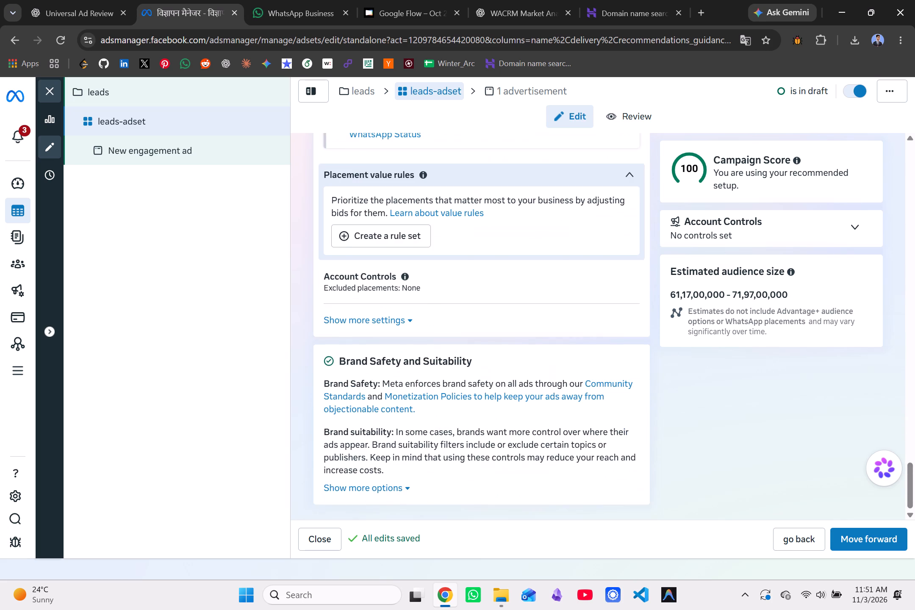
scroll(577, 436, "up", 3)
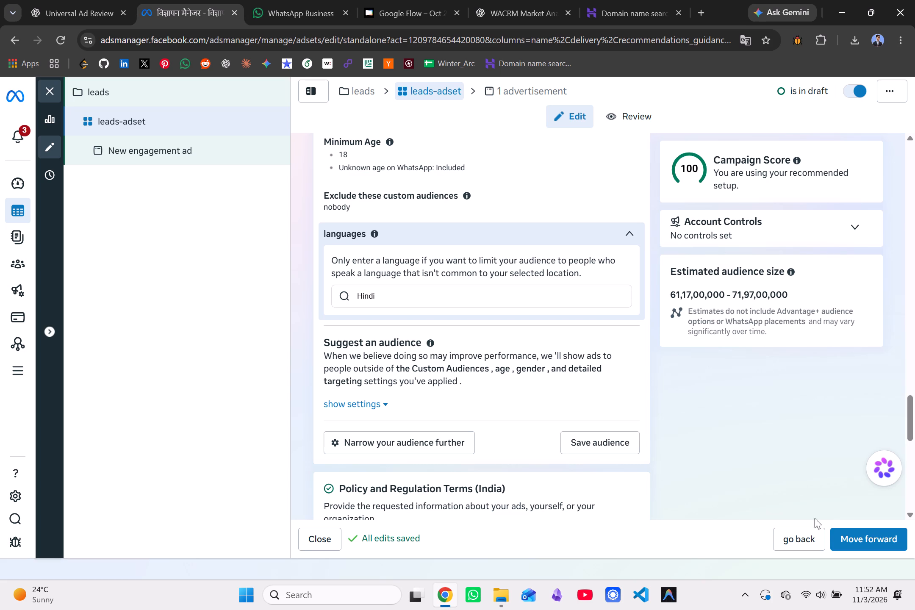
double_click(397, 299)
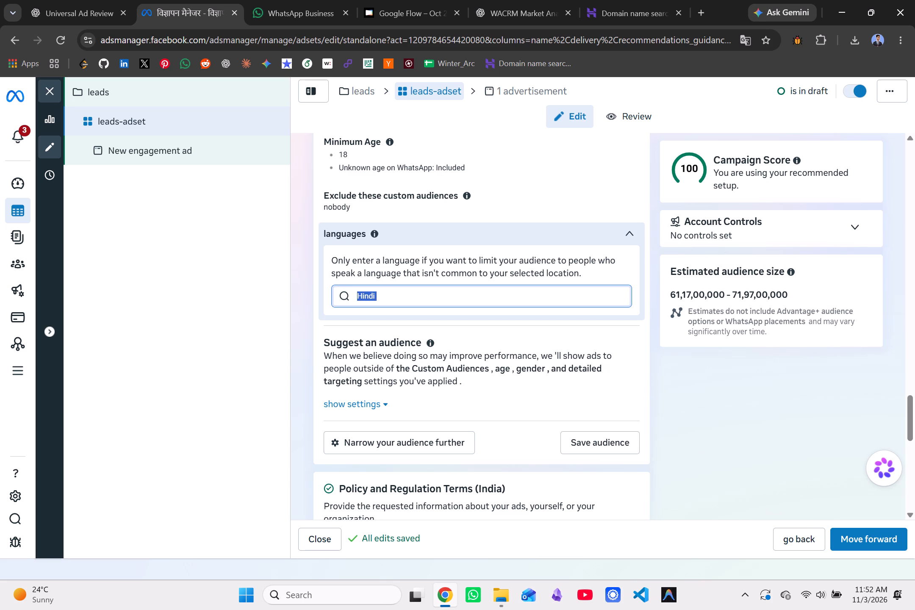
key("BackSpace")
left_click(871, 540)
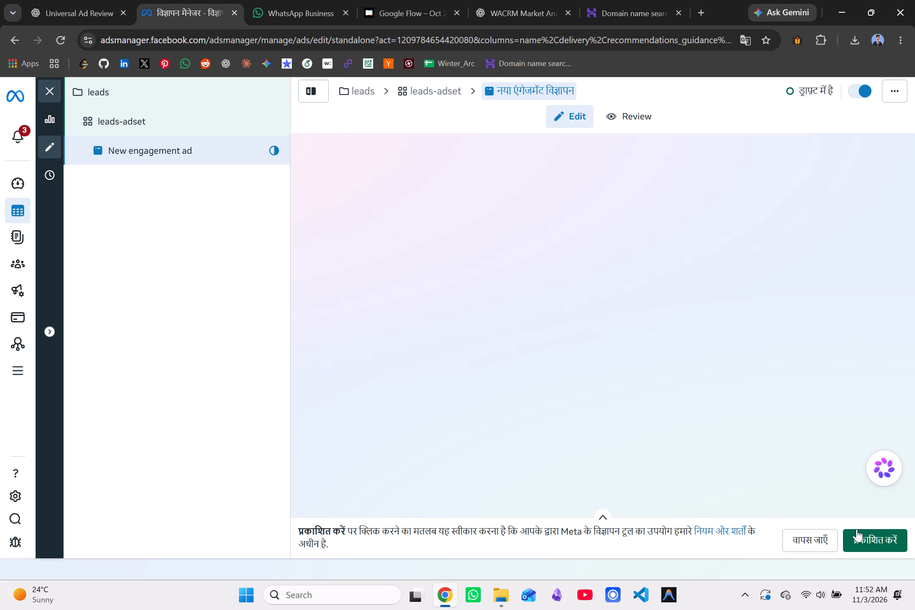
double_click(395, 185)
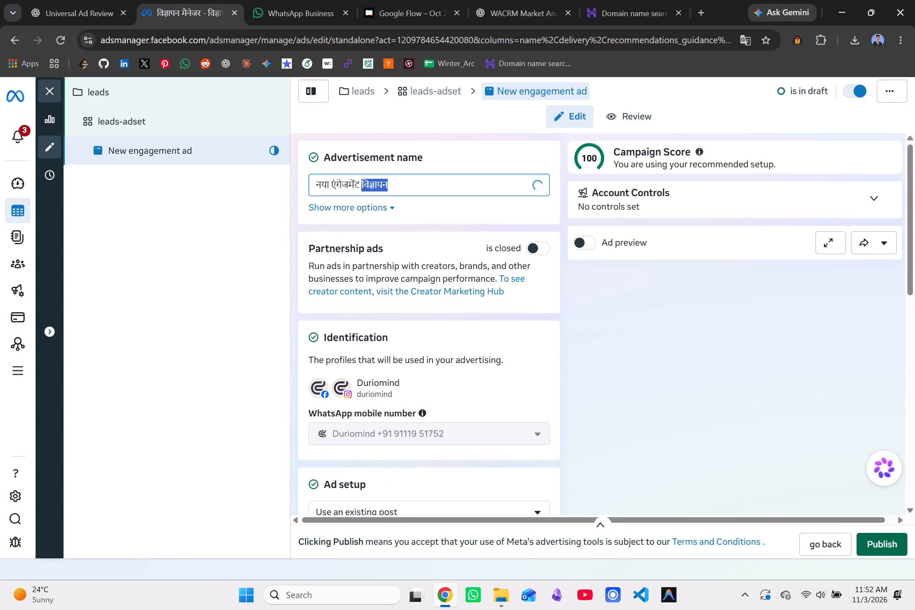
triple_click(393, 189)
key("BackSpace")
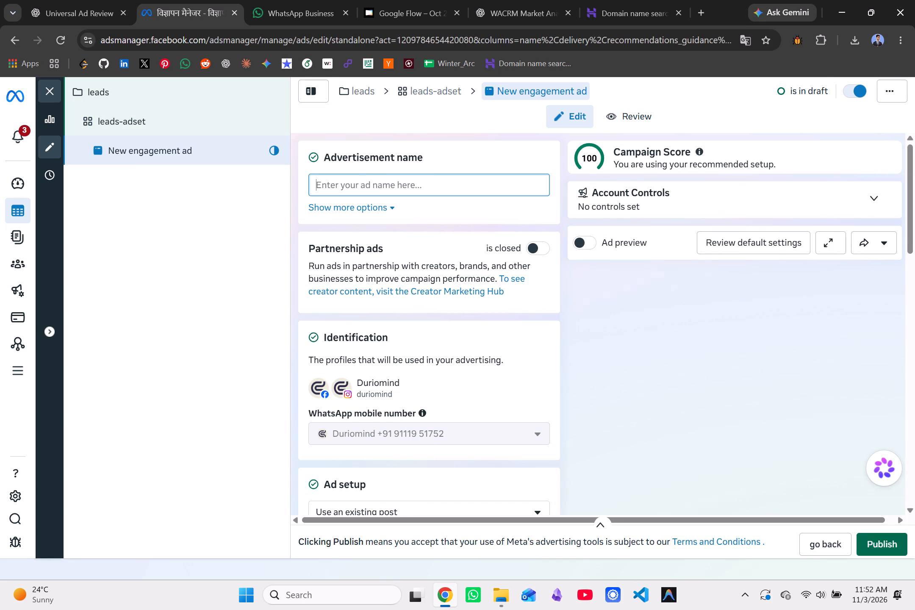
key("v")
key("i")
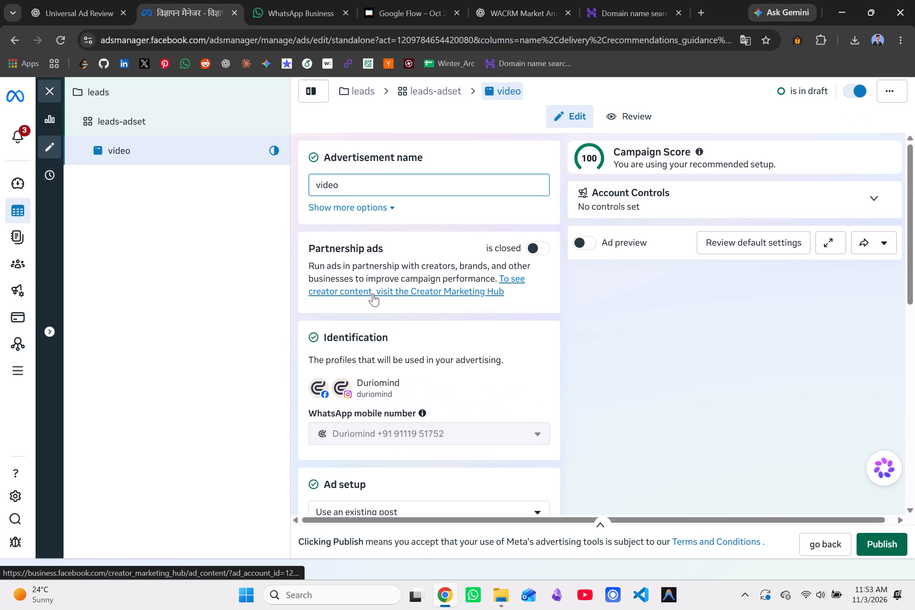
scroll(453, 274, "down", 1)
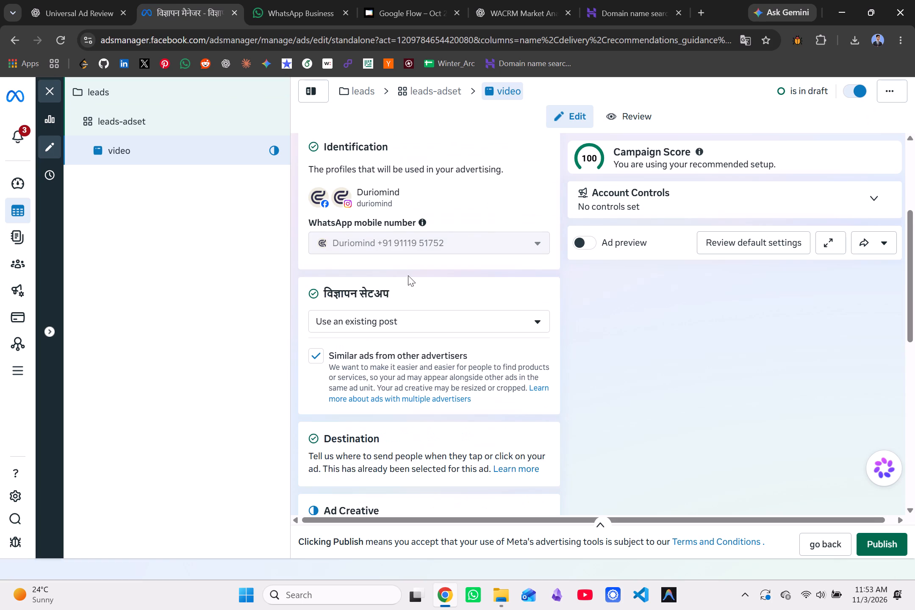
scroll(473, 344, "down", 1)
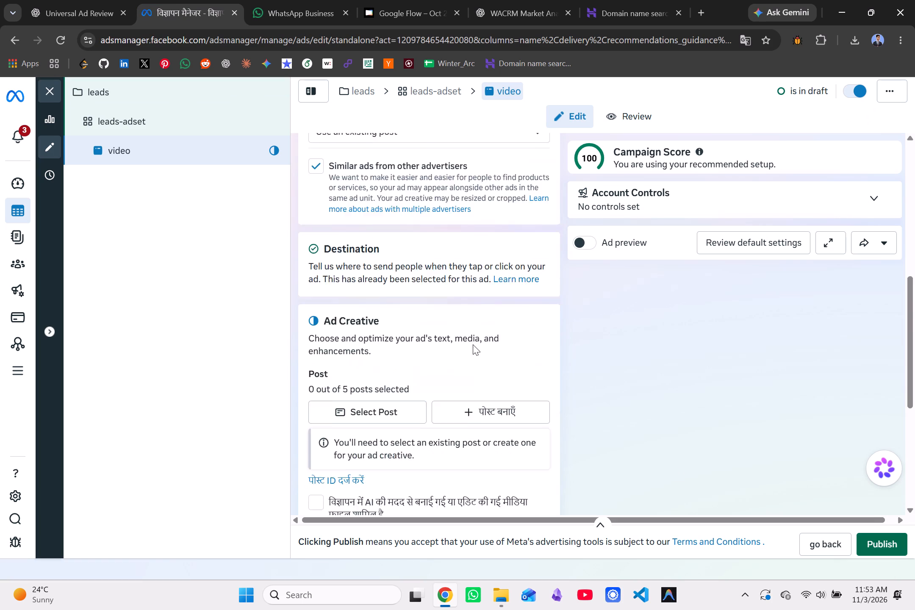
scroll(473, 344, "down", 1)
scroll(472, 339, "up", 1)
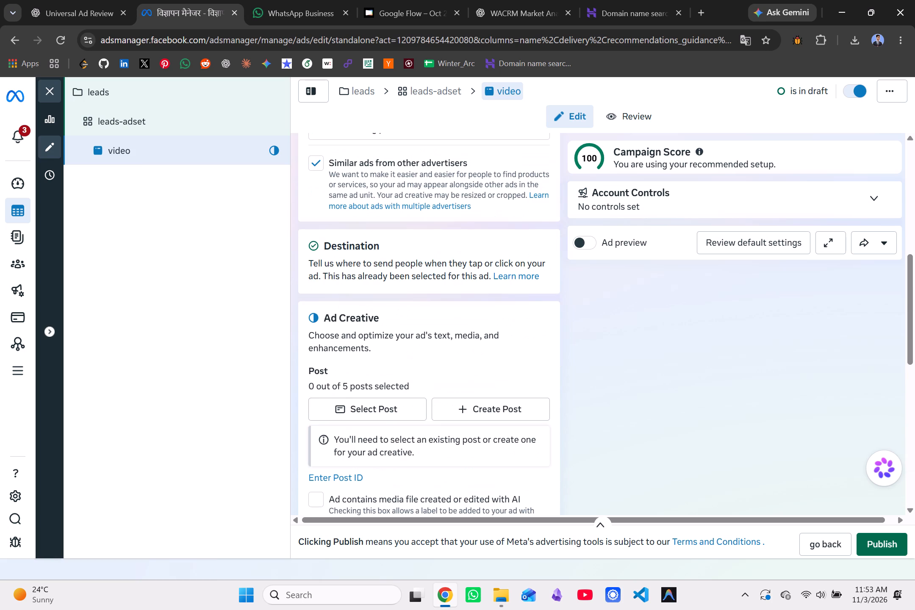
scroll(472, 339, "down", 2)
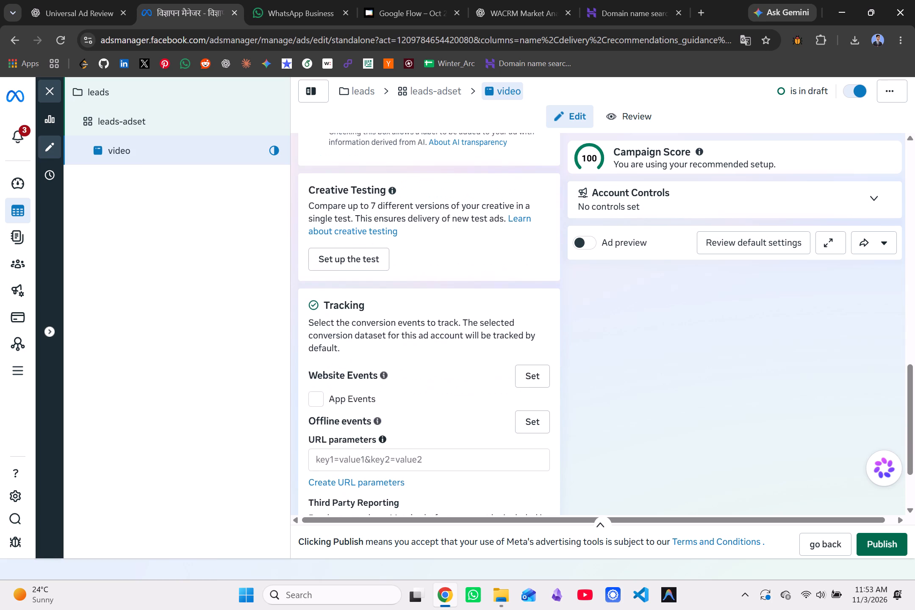
scroll(472, 339, "down", 3)
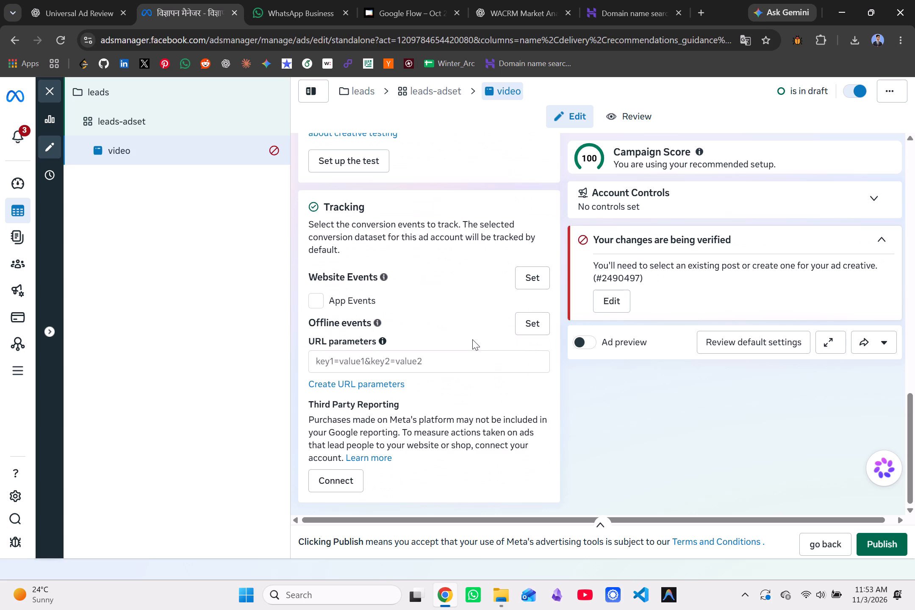
scroll(471, 339, "down", 1)
scroll(471, 339, "up", 7)
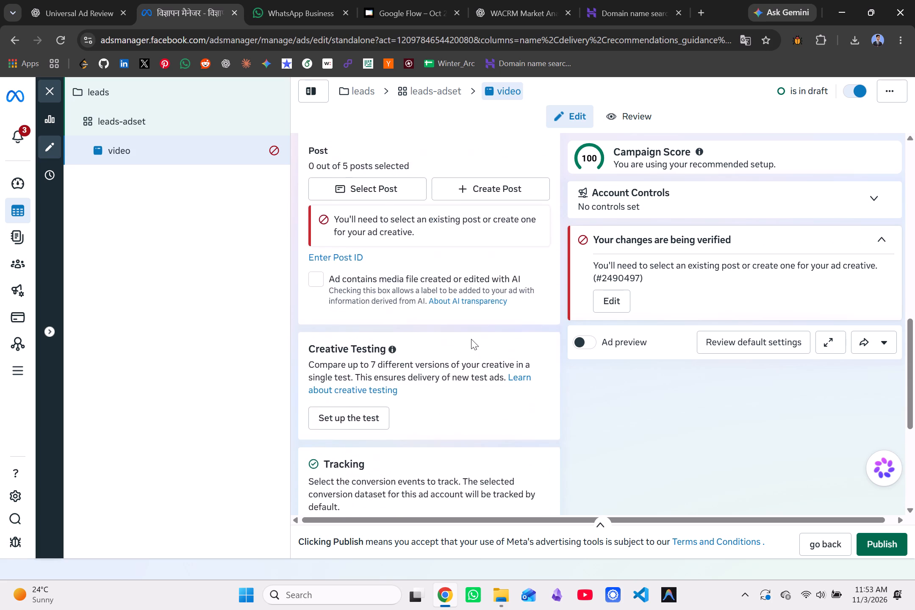
scroll(471, 339, "up", 7)
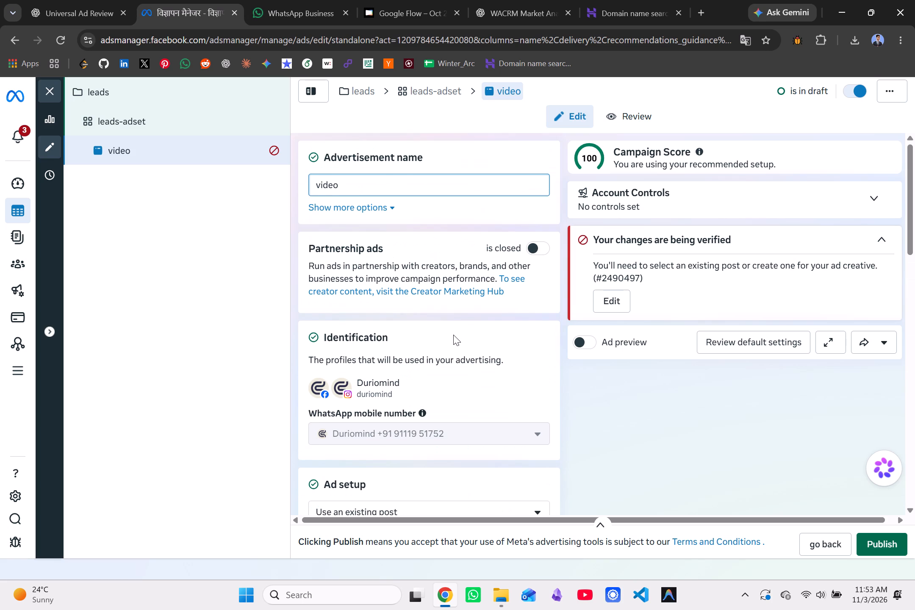
scroll(453, 335, "down", 5)
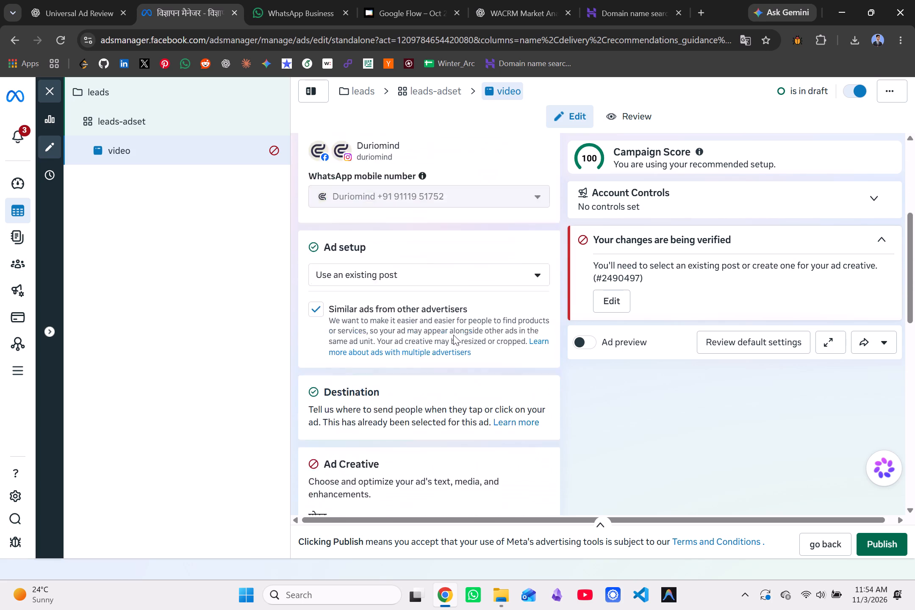
scroll(453, 335, "down", 3)
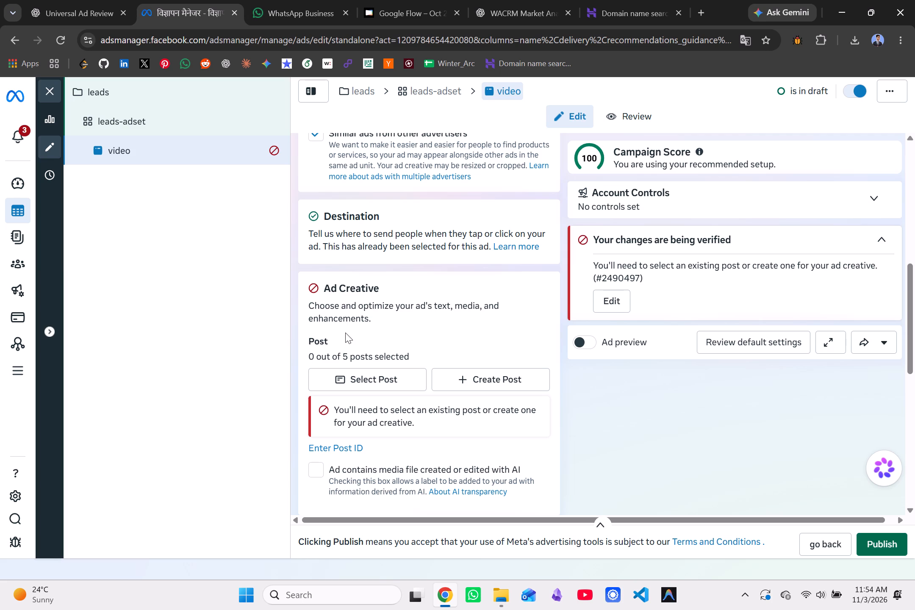
scroll(404, 313, "down", 3)
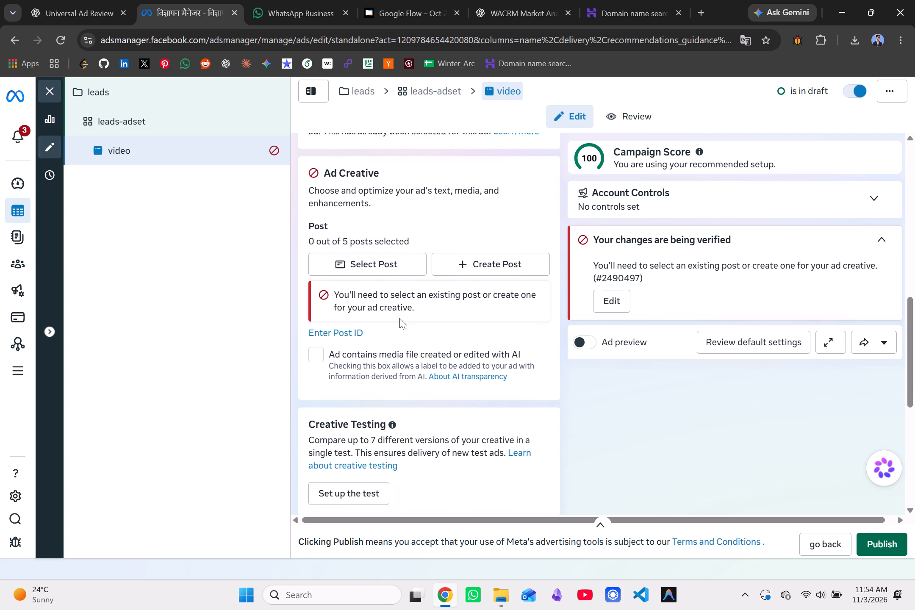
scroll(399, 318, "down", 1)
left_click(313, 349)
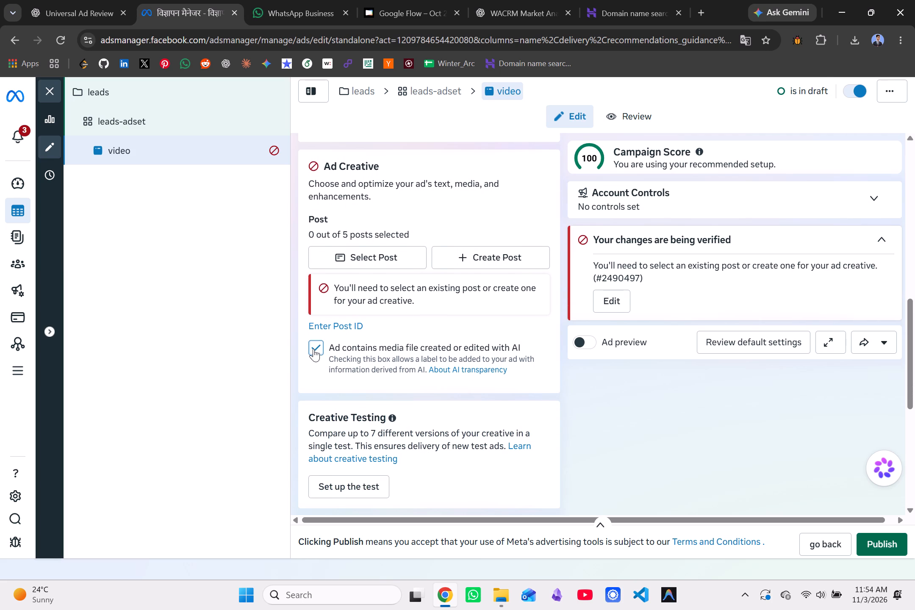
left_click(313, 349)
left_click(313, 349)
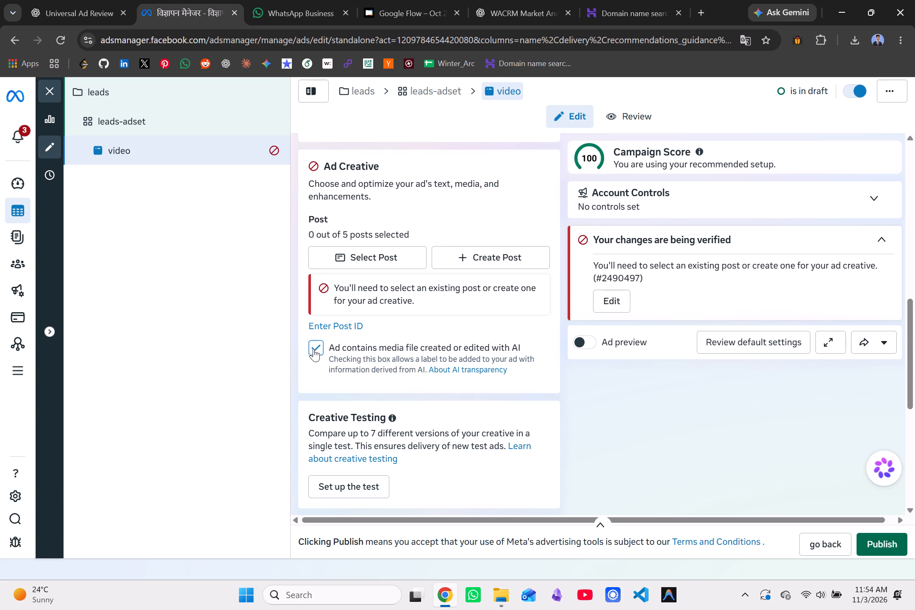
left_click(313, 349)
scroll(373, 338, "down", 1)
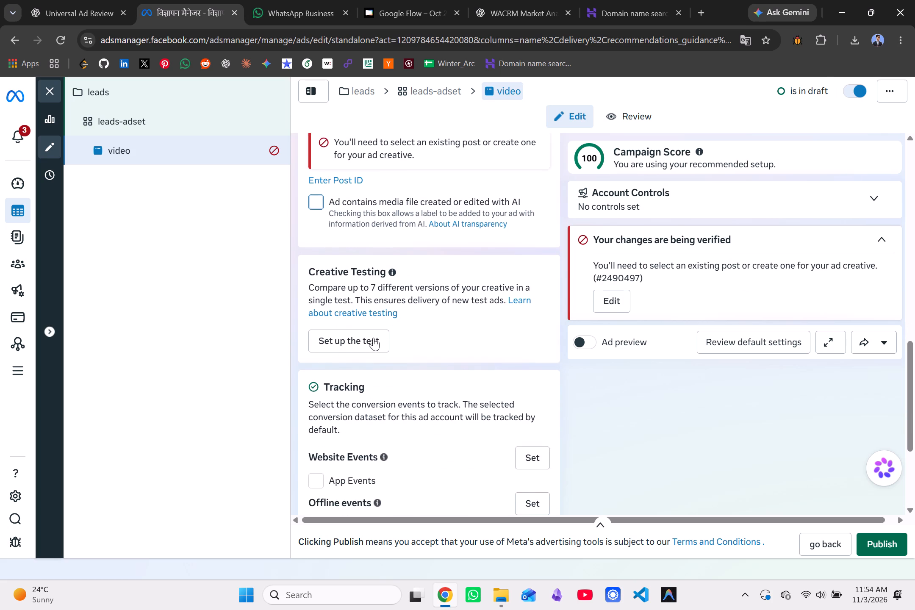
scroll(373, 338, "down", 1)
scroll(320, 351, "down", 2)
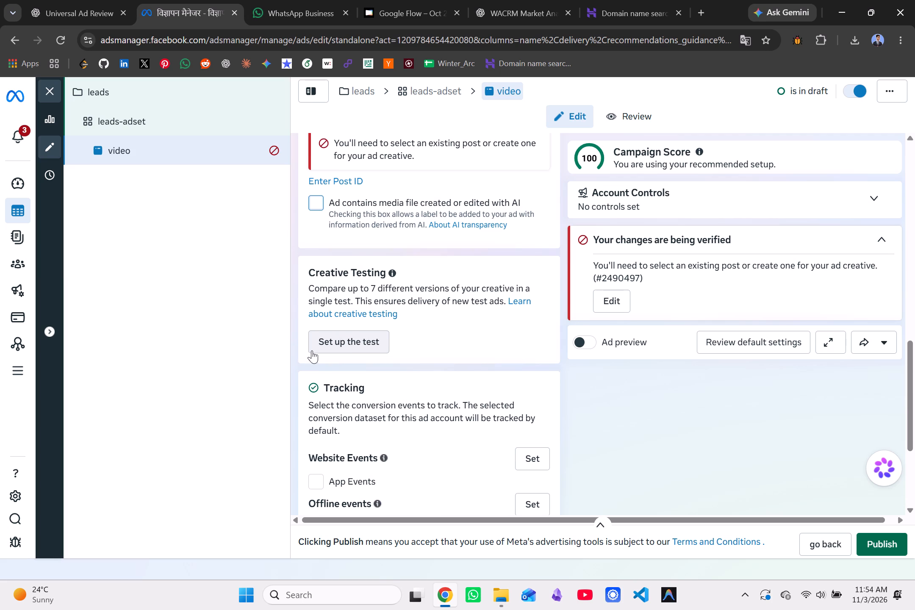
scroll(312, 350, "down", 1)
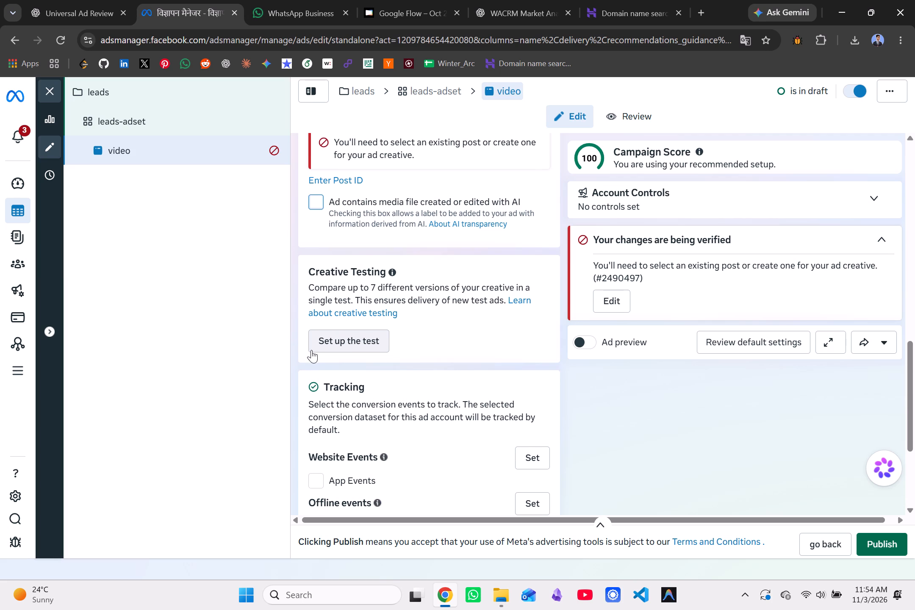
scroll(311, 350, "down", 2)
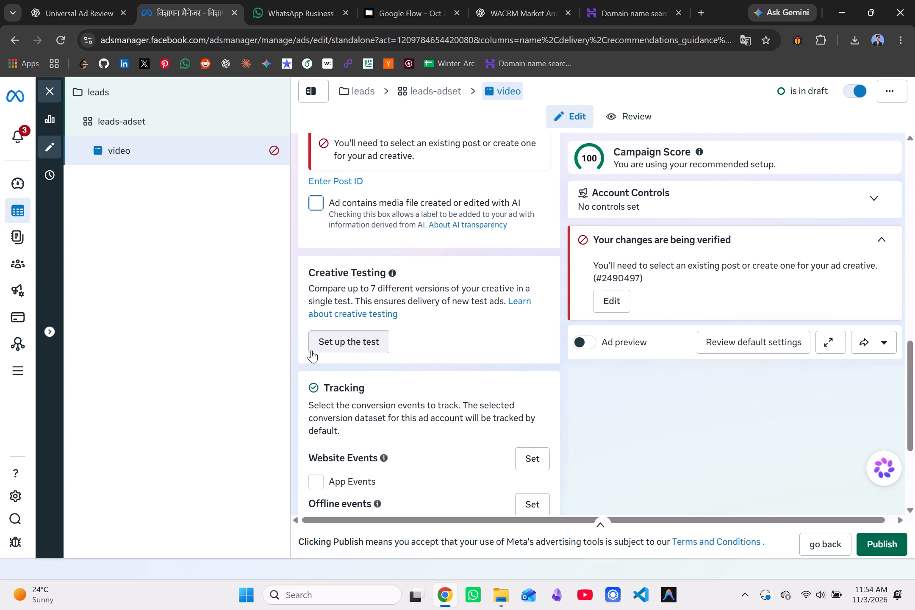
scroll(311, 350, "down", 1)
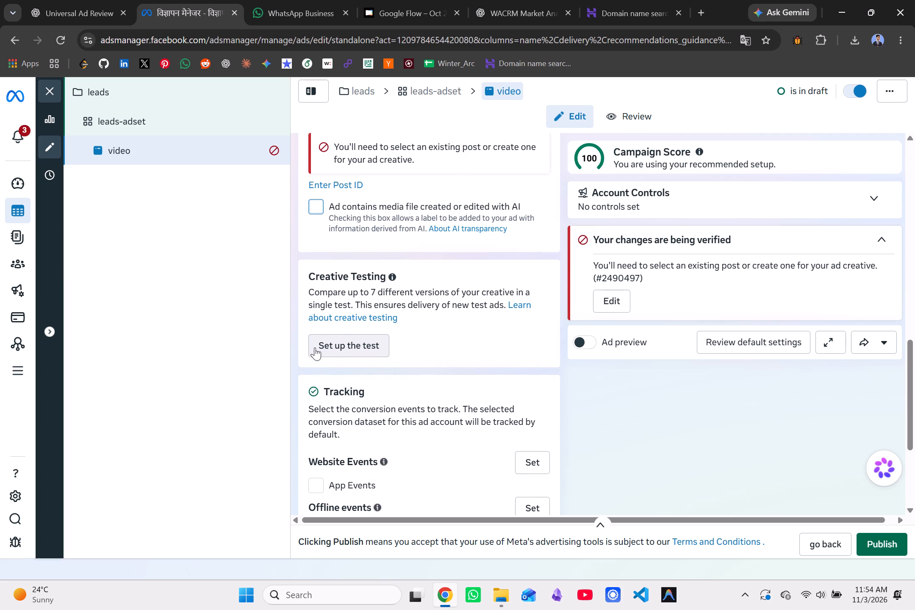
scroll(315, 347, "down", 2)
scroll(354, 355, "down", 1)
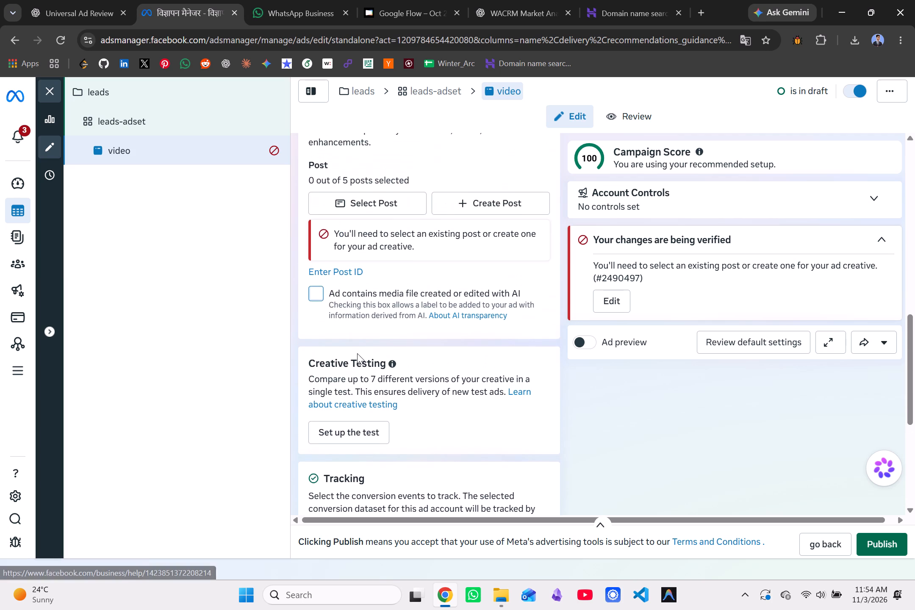
Start creating a new Page post for the video ad's creative.
scroll(357, 353, "up", 2)
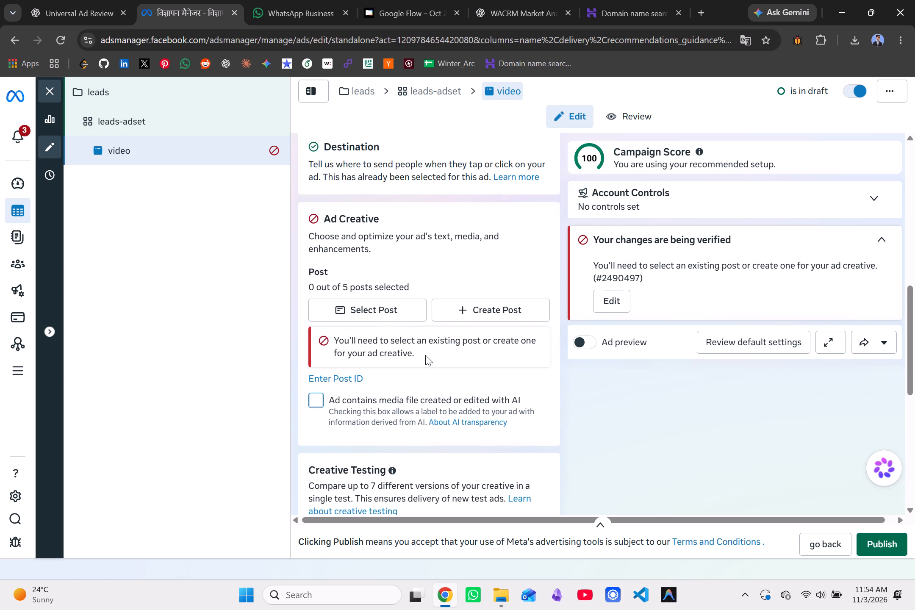
left_click(491, 311)
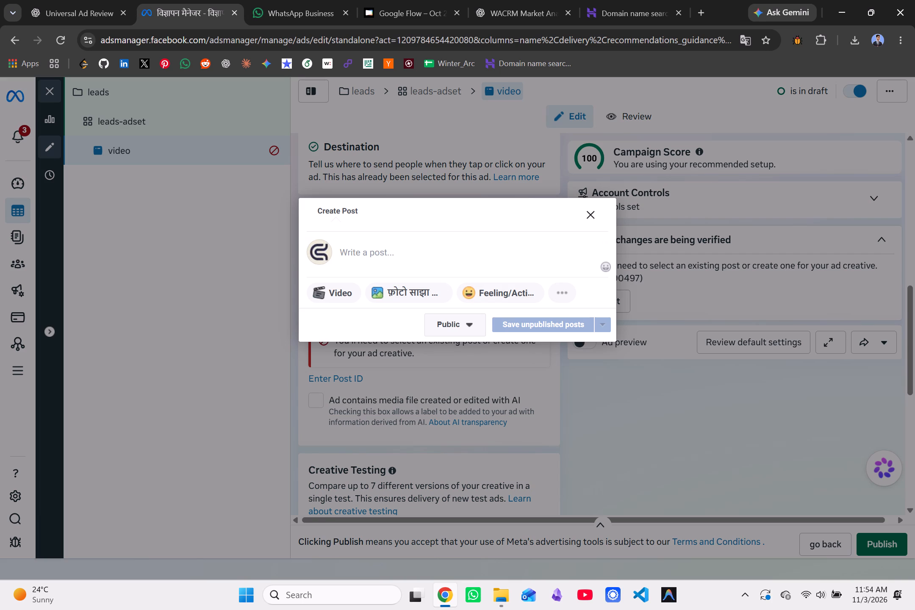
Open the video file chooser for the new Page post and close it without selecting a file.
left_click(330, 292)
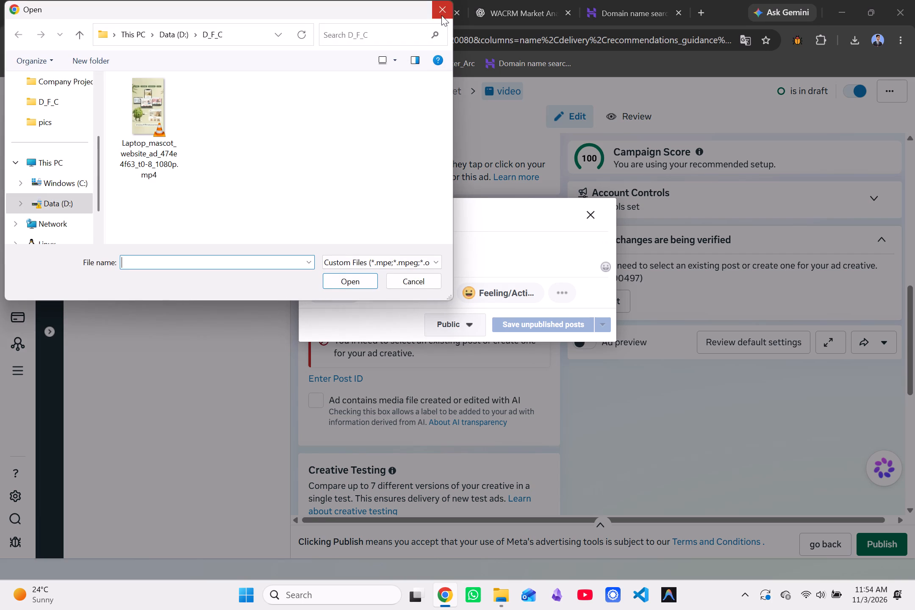